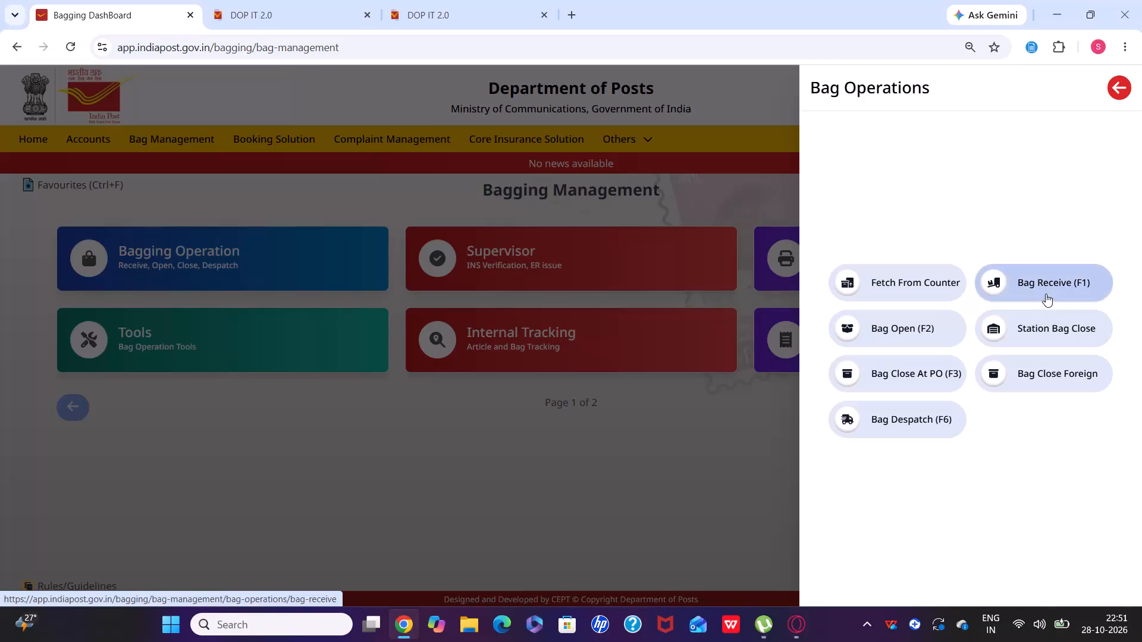
Open Bag Receive and fetch the expected bags for the 13:15 Venkatapuram B.O to Brahmanatarla S.O schedule.
{"action": "left_click", "coordinate": [1046, 294]}
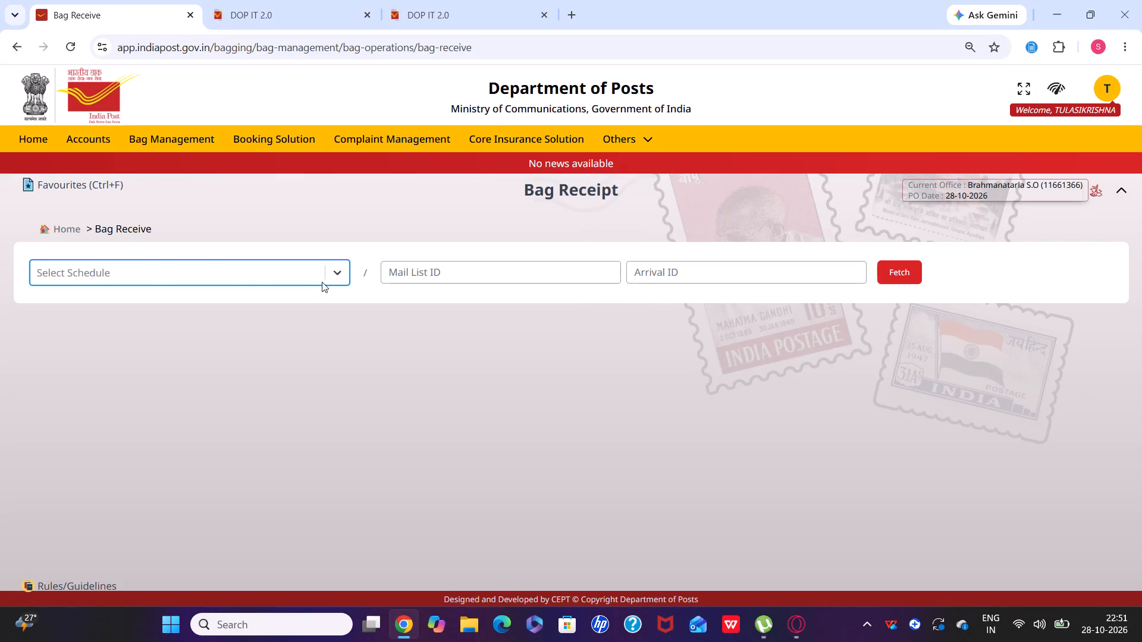
{"action": "left_click", "coordinate": [319, 275]}
{"action": "left_click", "coordinate": [316, 307]}
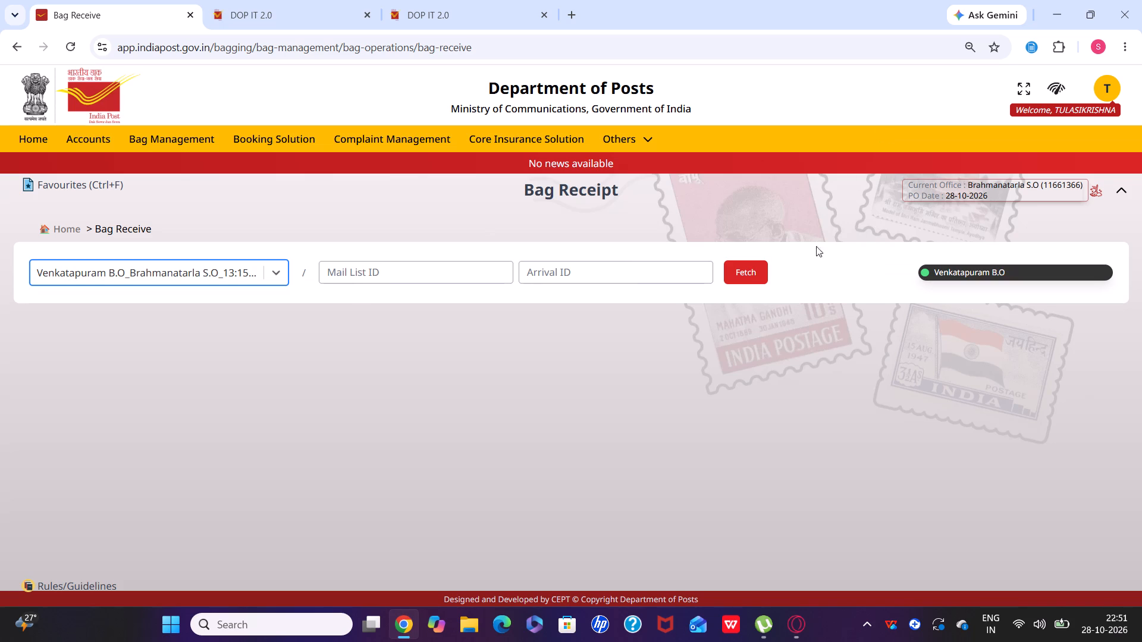
{"action": "left_click", "coordinate": [745, 275]}
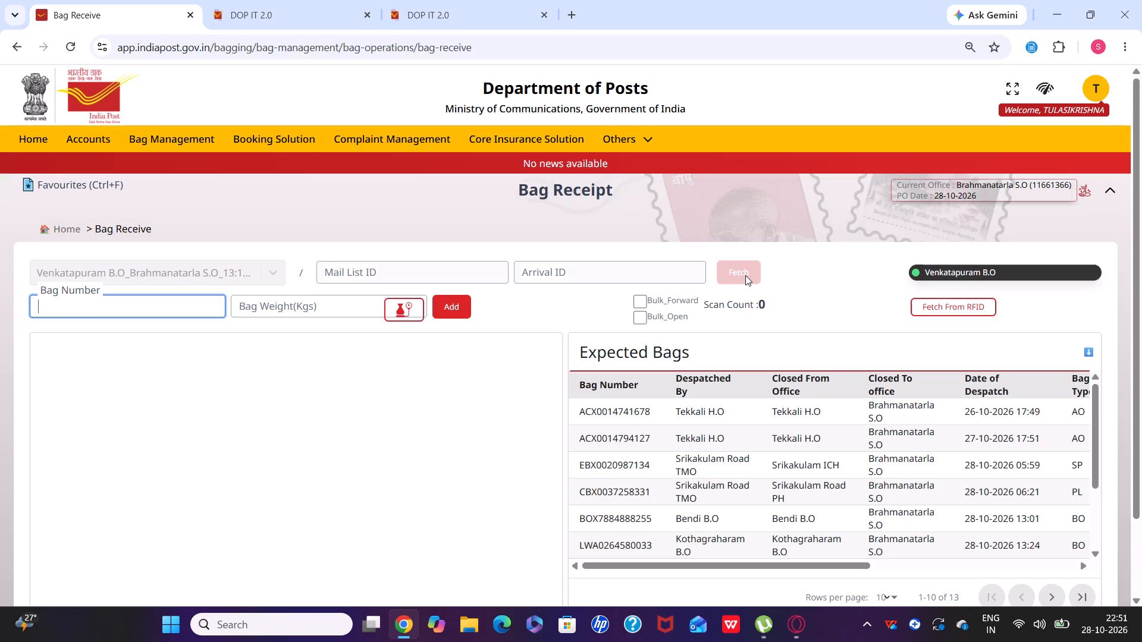
{"action": "double_click", "coordinate": [640, 517]}
{"action": "key", "text": "ctrl+c"}
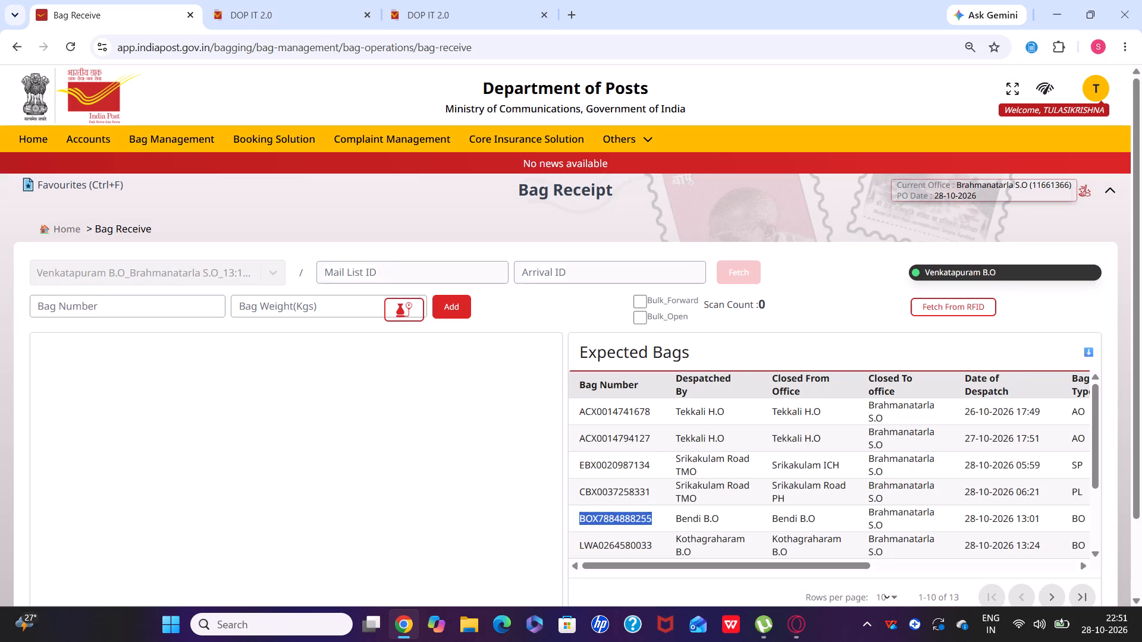
{"action": "left_click", "coordinate": [171, 309]}
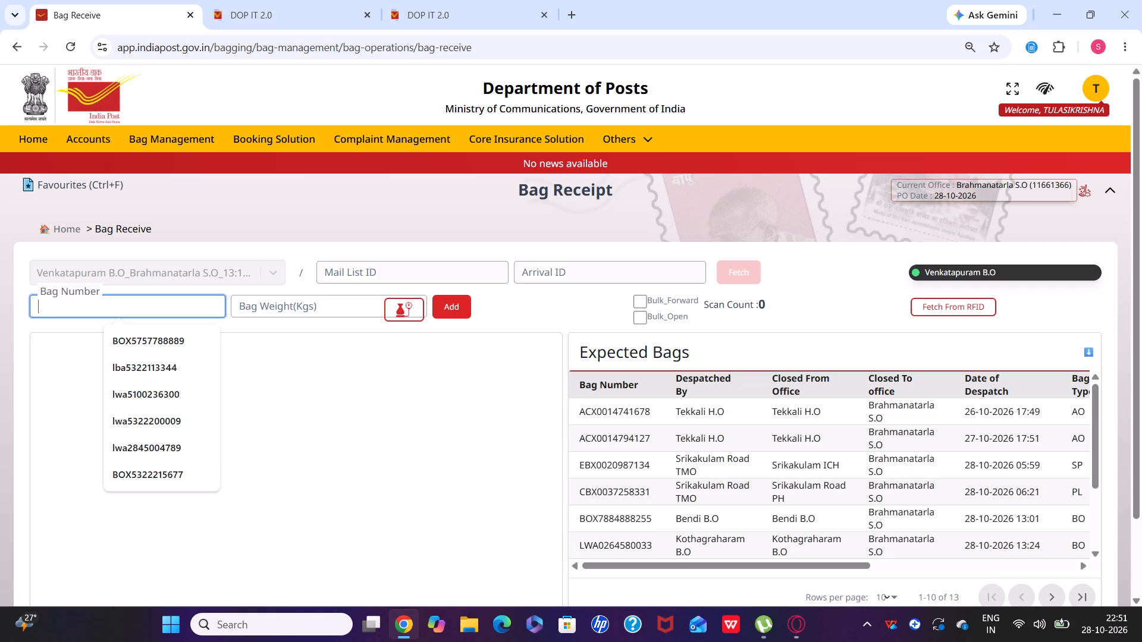
{"action": "key", "text": "ctrl+v"}
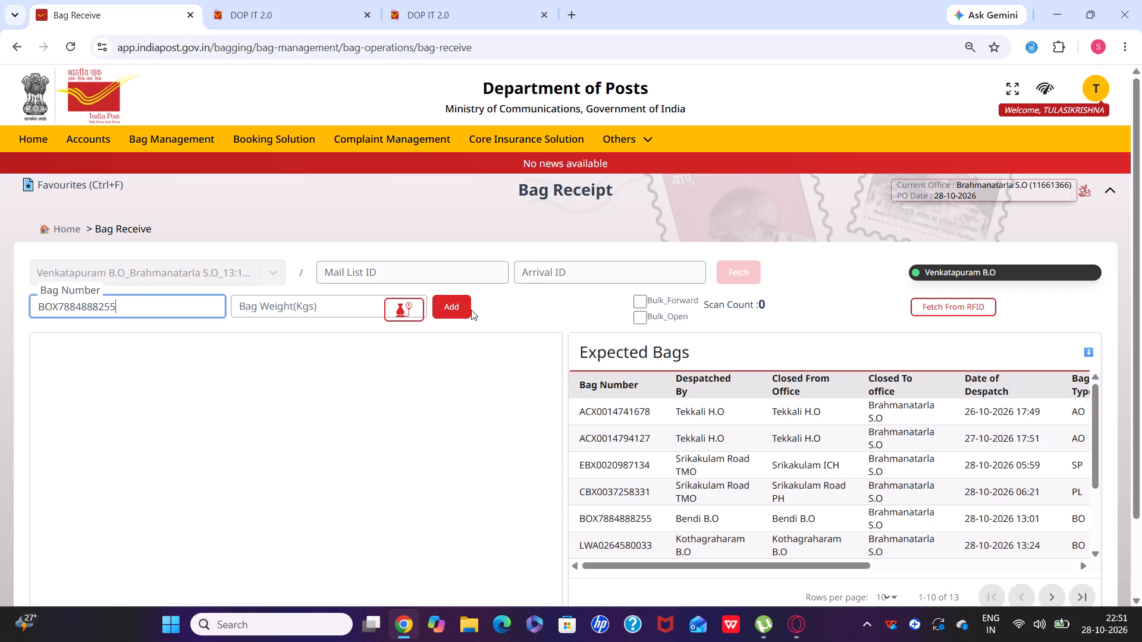
{"action": "left_click", "coordinate": [471, 310]}
{"action": "left_click", "coordinate": [459, 309]}
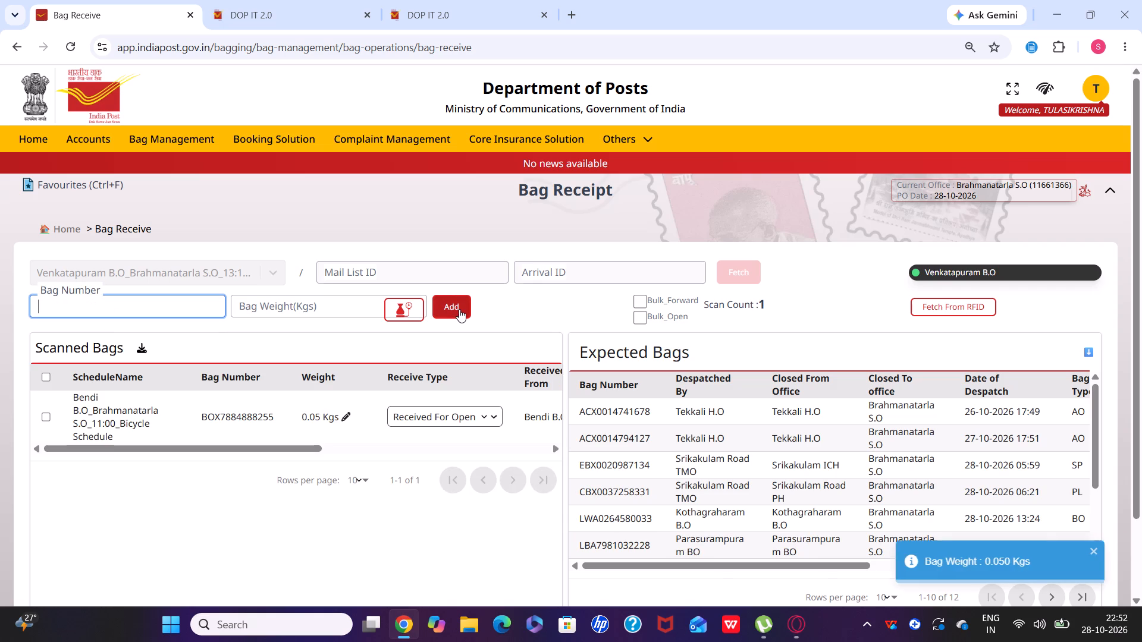
{"action": "double_click", "coordinate": [594, 521]}
{"action": "key", "text": "ctrl+c"}
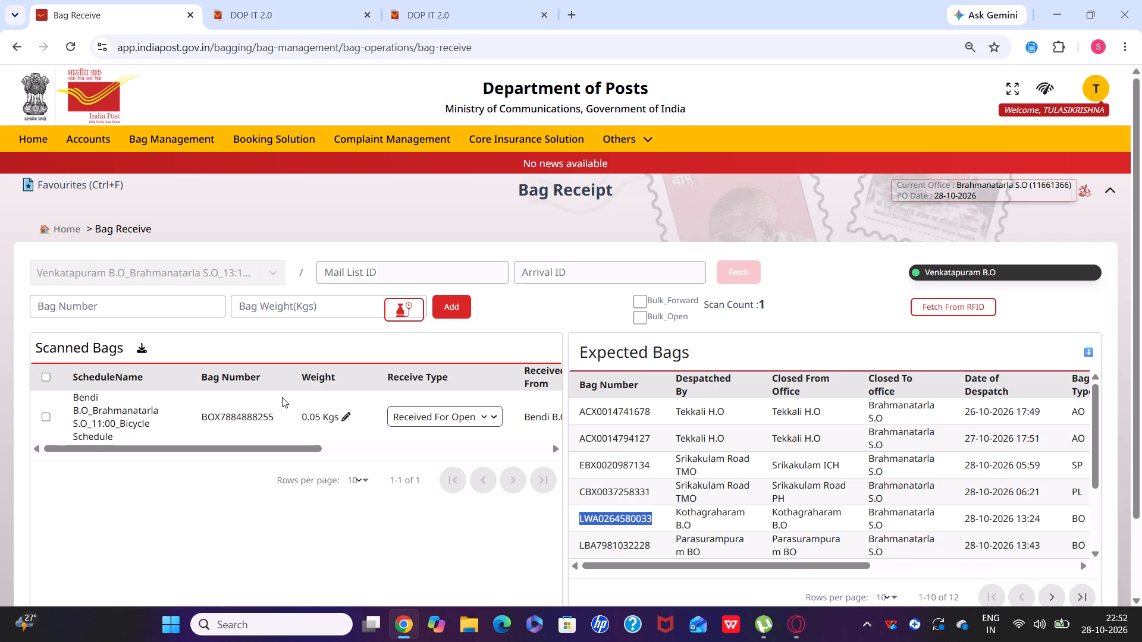
{"action": "left_click", "coordinate": [89, 309]}
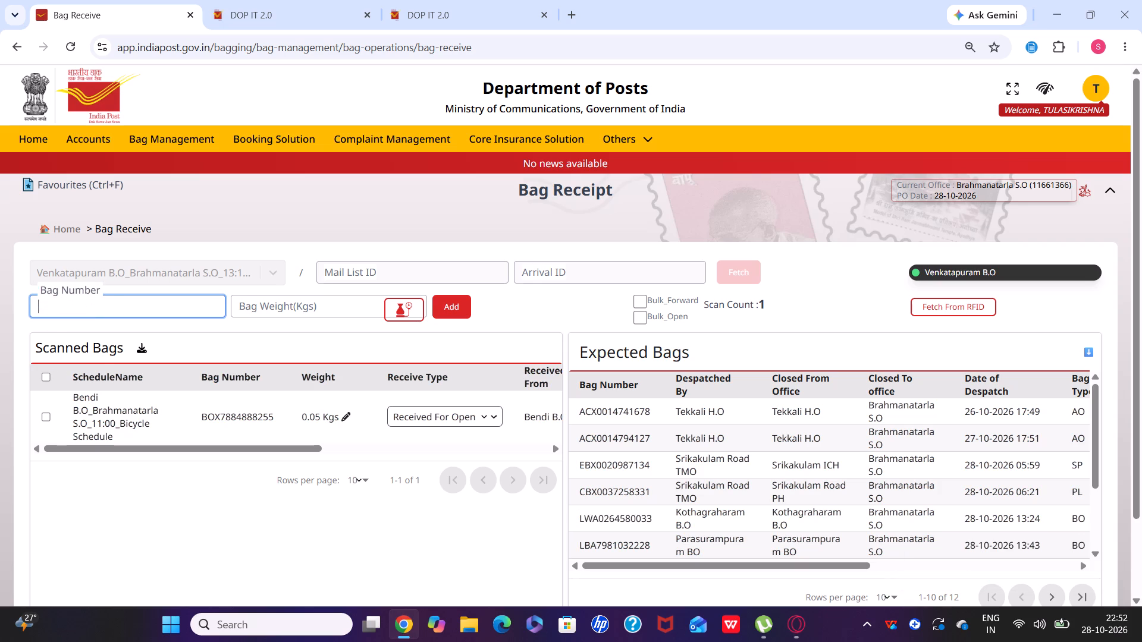
{"action": "key", "text": "ctrl+v"}
{"action": "left_click", "coordinate": [444, 303]}
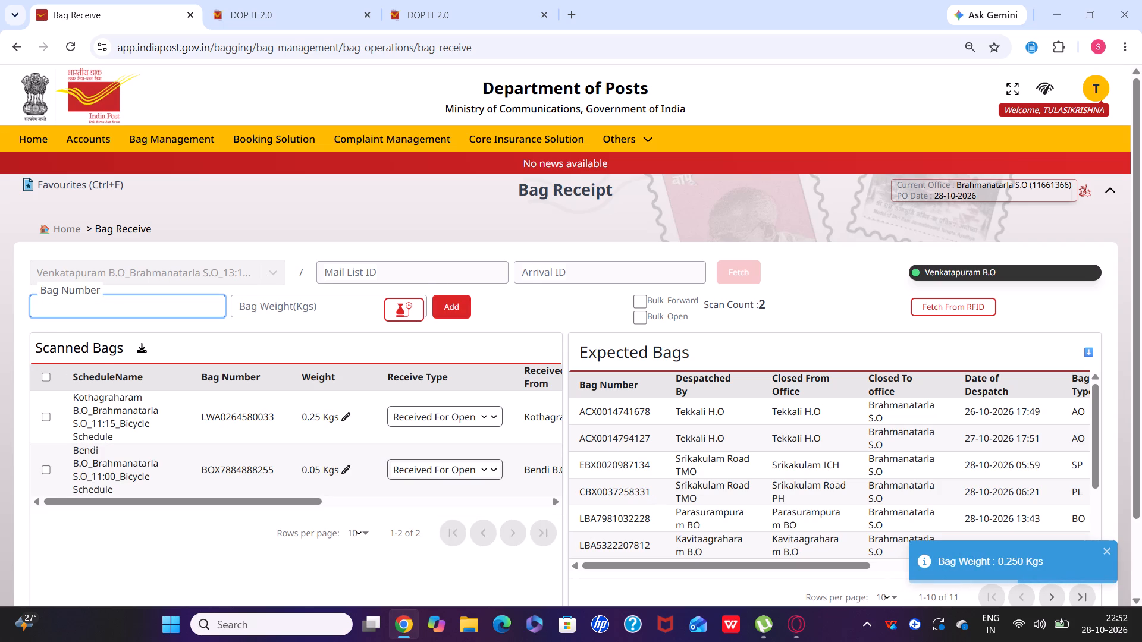
{"action": "double_click", "coordinate": [624, 517]}
{"action": "key", "text": "ctrl+c"}
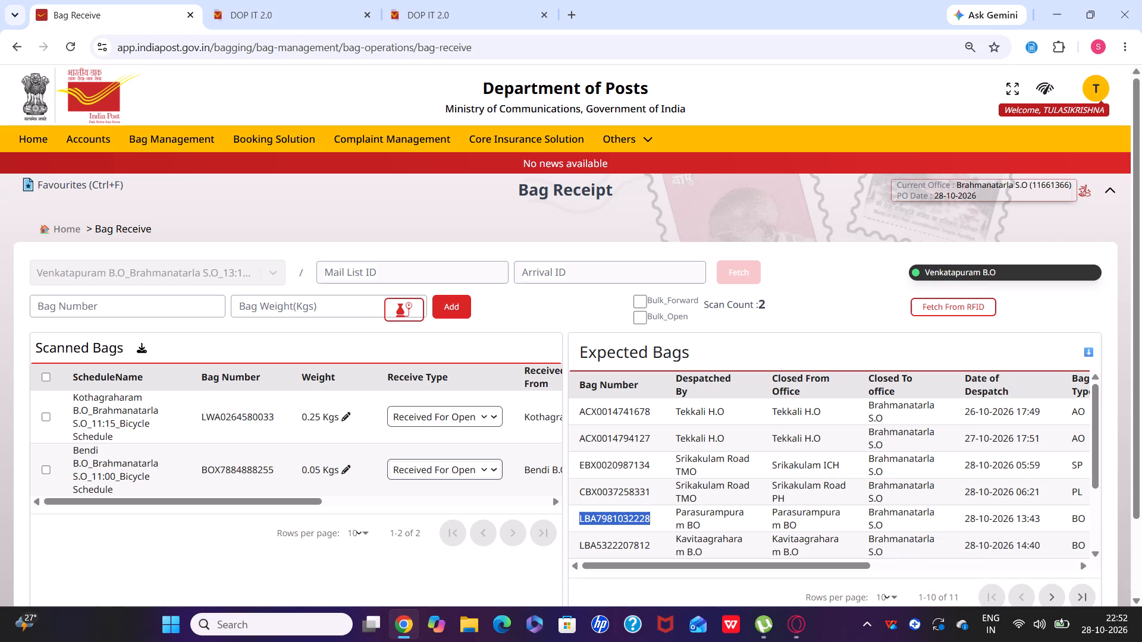
{"action": "double_click", "coordinate": [117, 304]}
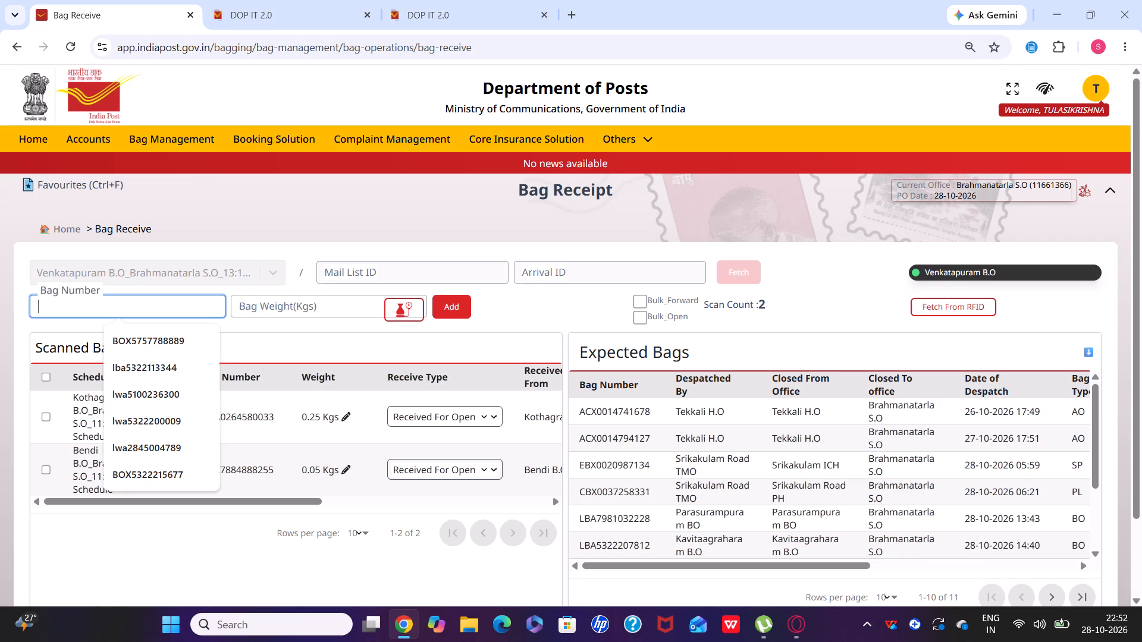
{"action": "key", "text": "ctrl+v"}
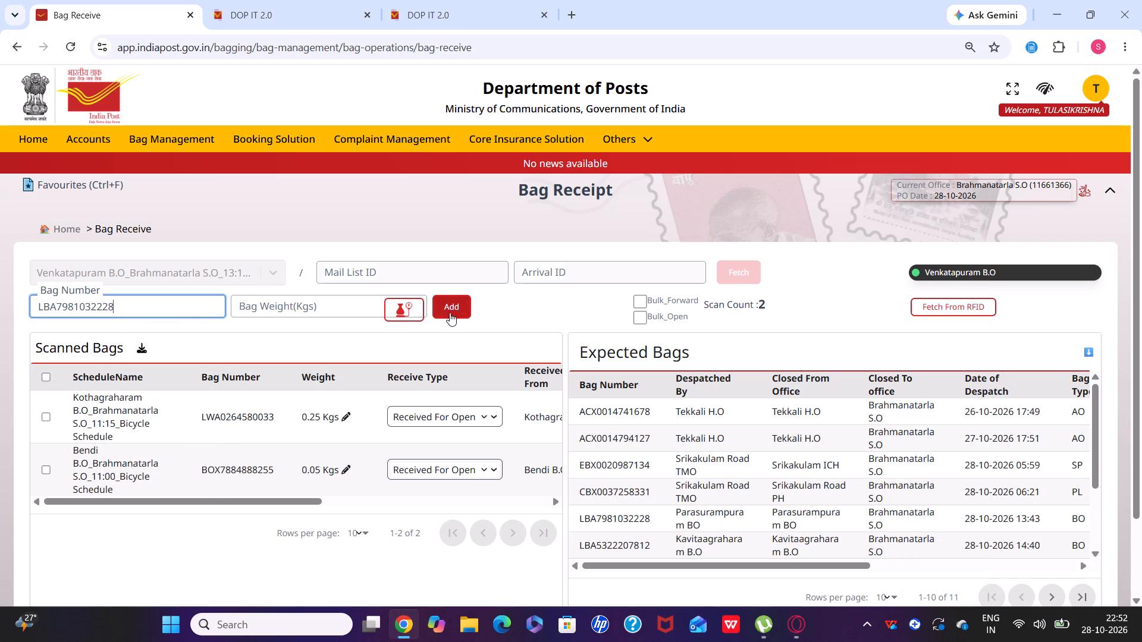
{"action": "left_click", "coordinate": [450, 311]}
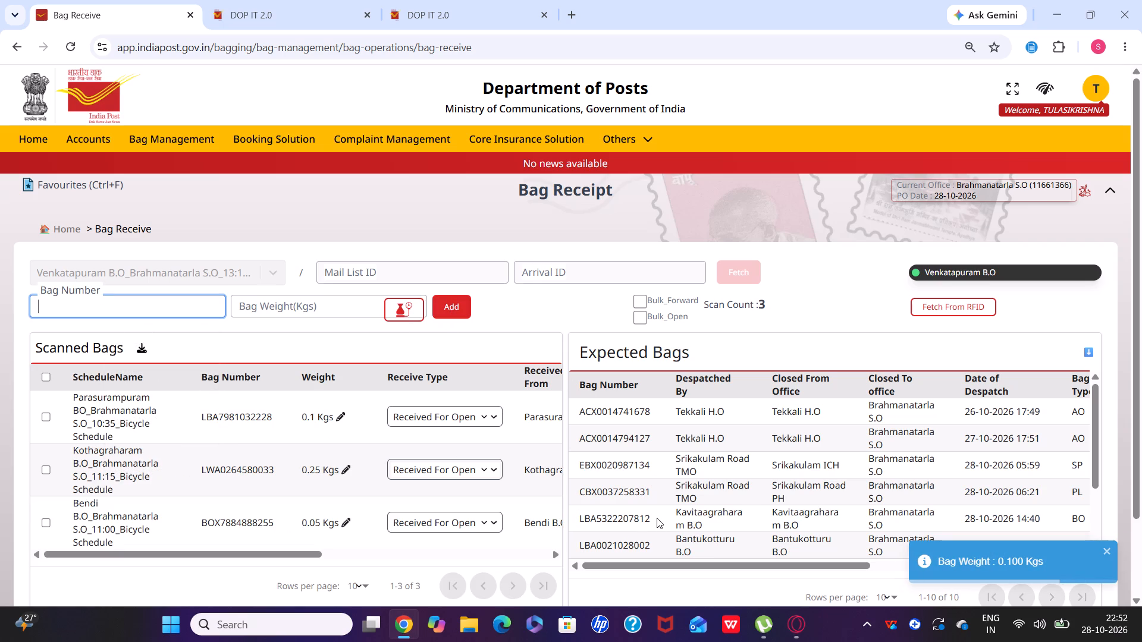
{"action": "double_click", "coordinate": [657, 515]}
{"action": "double_click", "coordinate": [647, 516]}
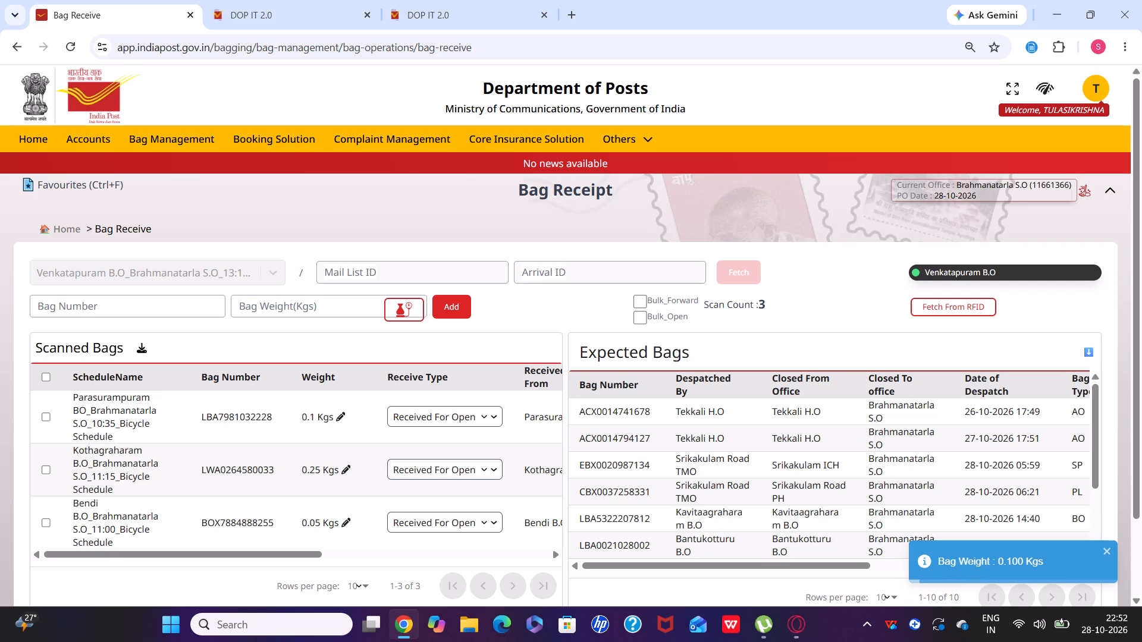
{"action": "key", "text": "ctrl+c"}
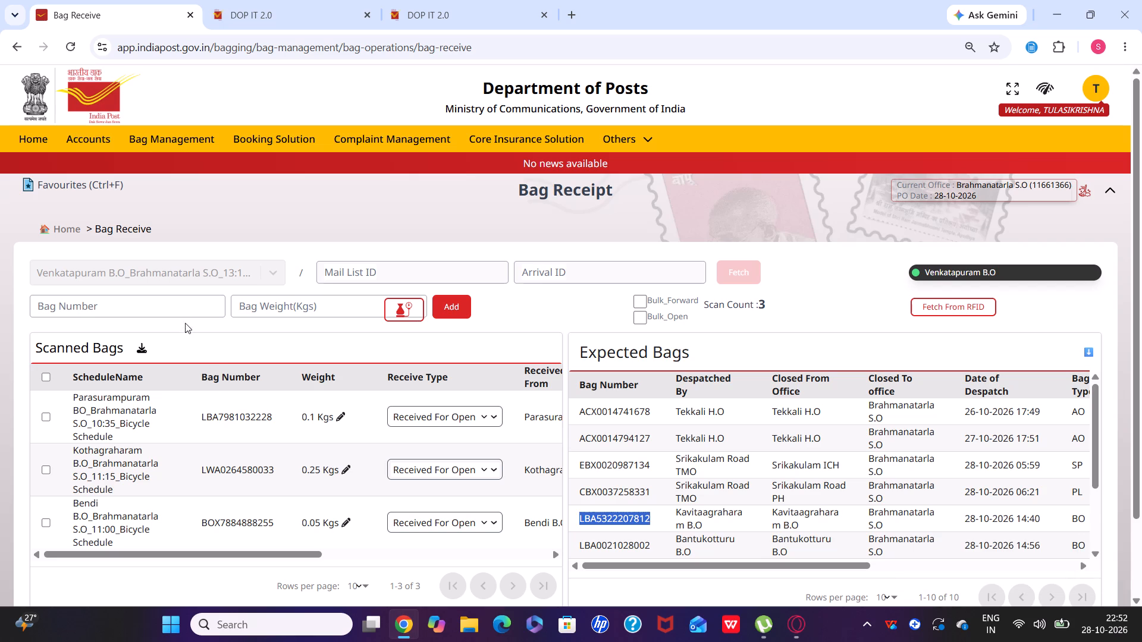
{"action": "left_click", "coordinate": [180, 298]}
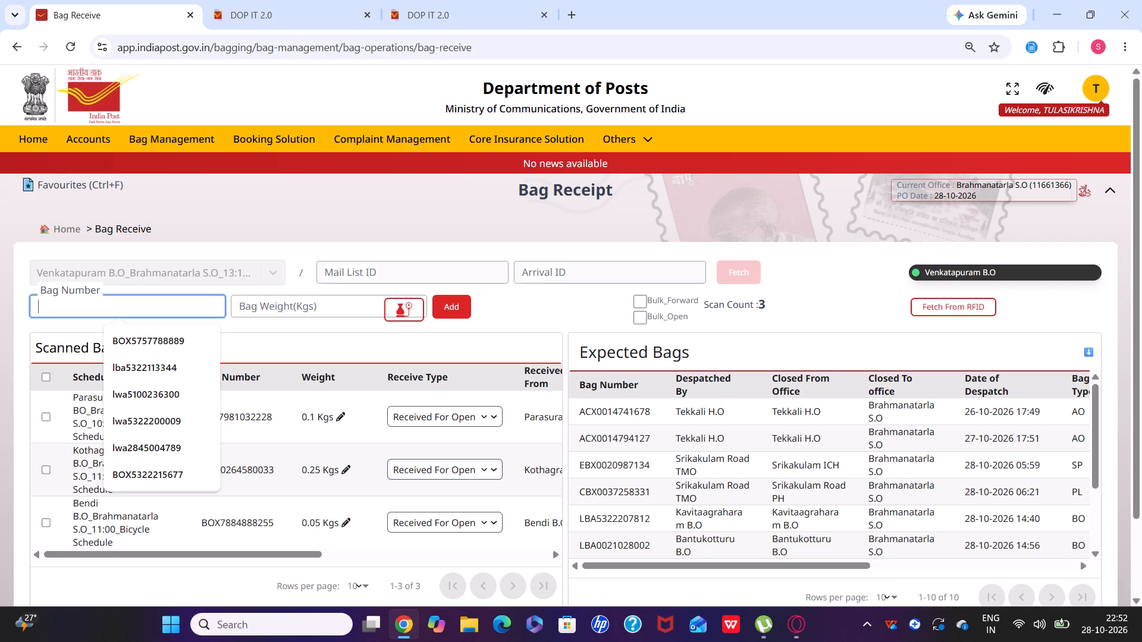
{"action": "key", "text": "ctrl+v"}
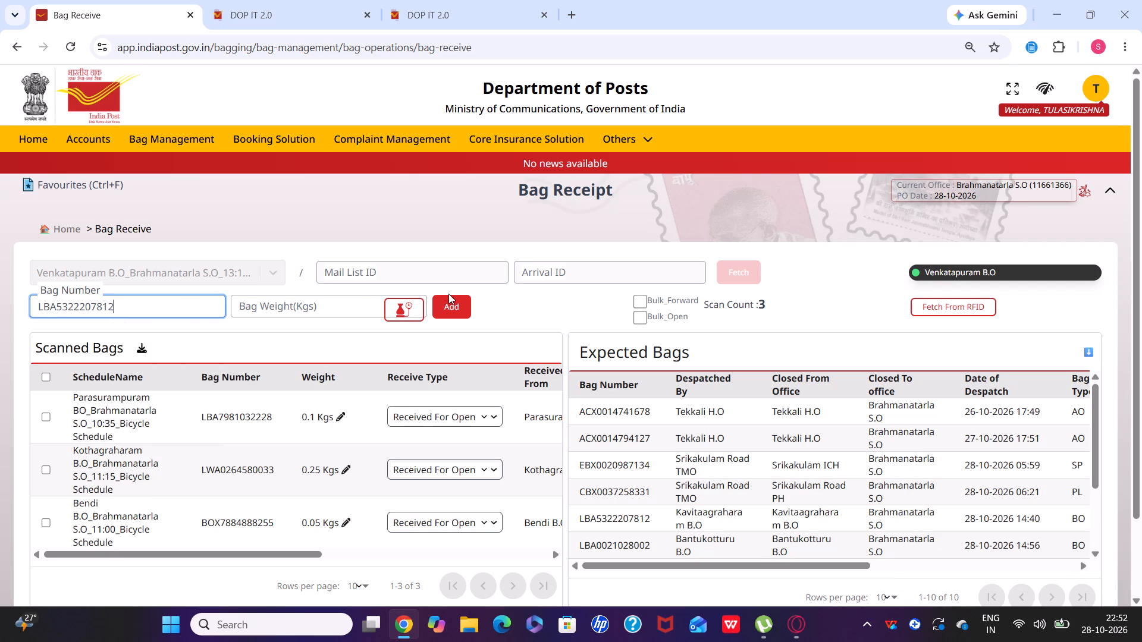
{"action": "left_click", "coordinate": [448, 294]}
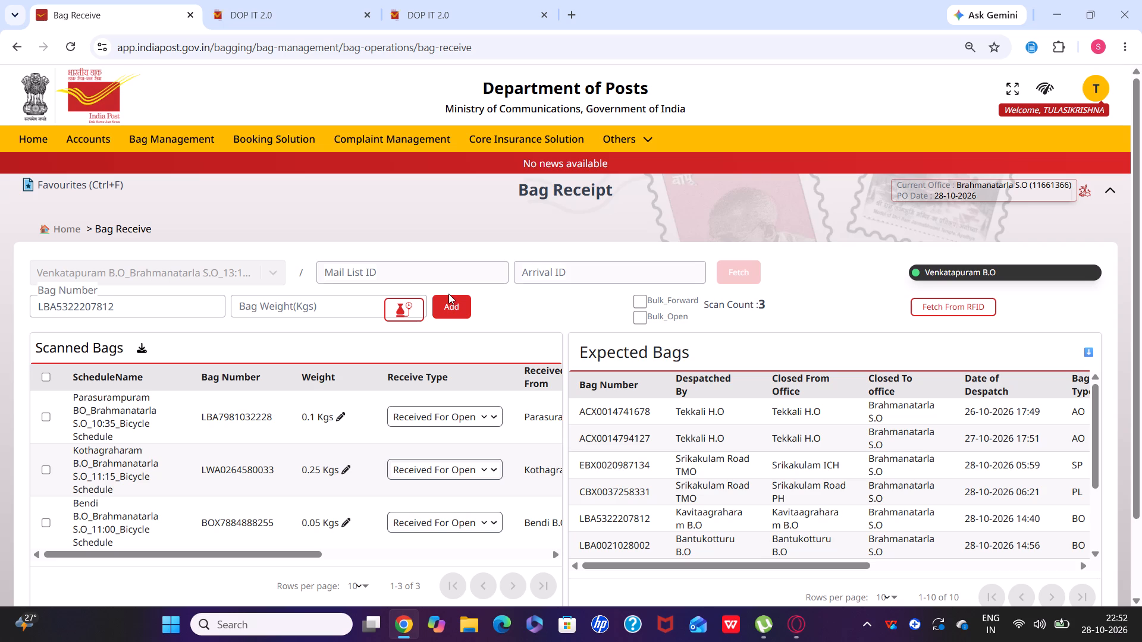
{"action": "double_click", "coordinate": [630, 516]}
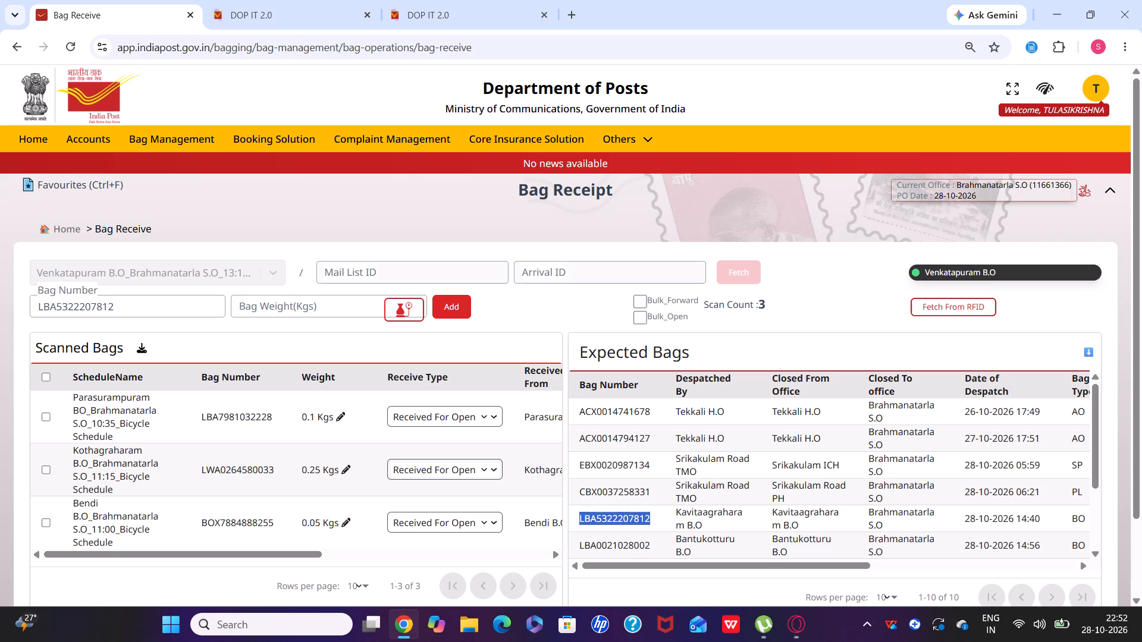
{"action": "key", "text": "ctrl+c"}
{"action": "left_click", "coordinate": [454, 310]}
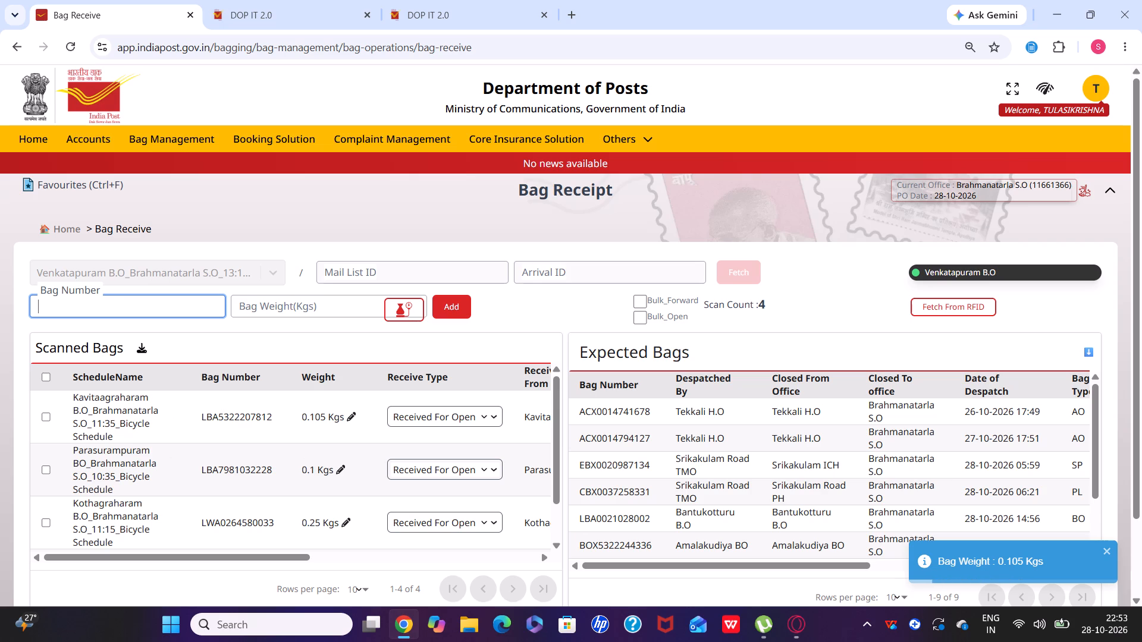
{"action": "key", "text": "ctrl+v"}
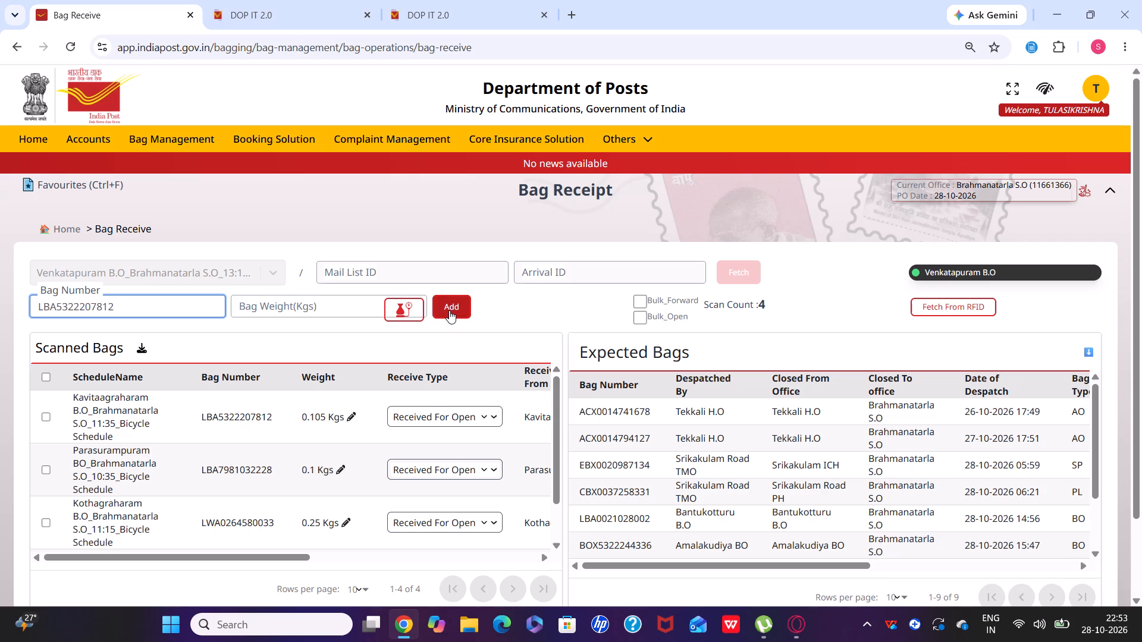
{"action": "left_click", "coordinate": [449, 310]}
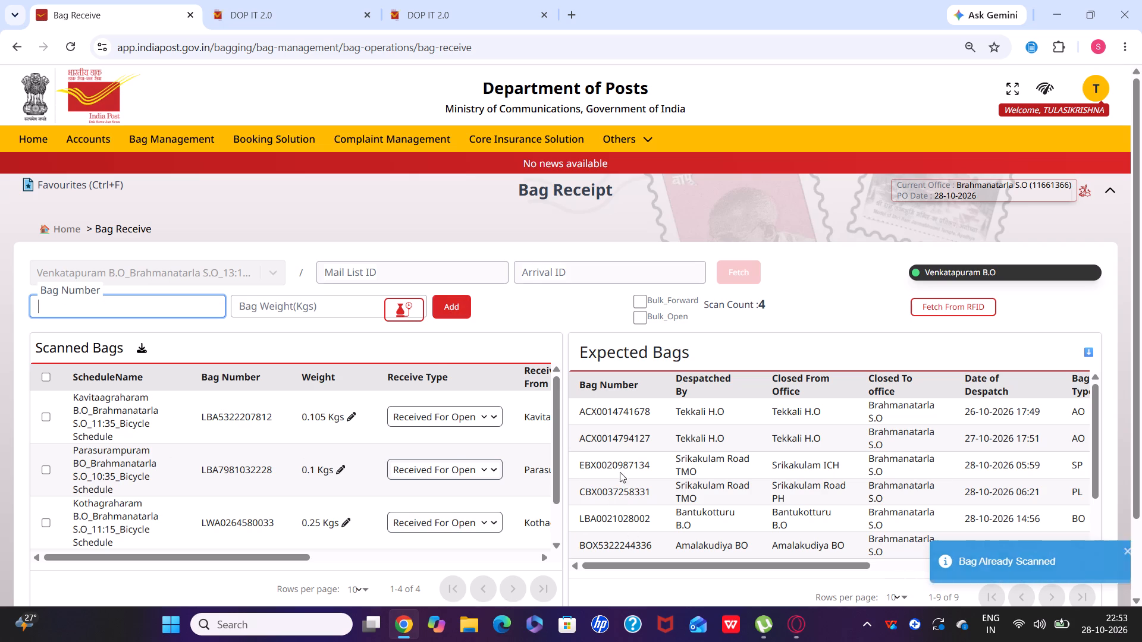
Select all the scanned bags and receive them, keeping the receive type Received For Open.
{"action": "left_click", "coordinate": [46, 372]}
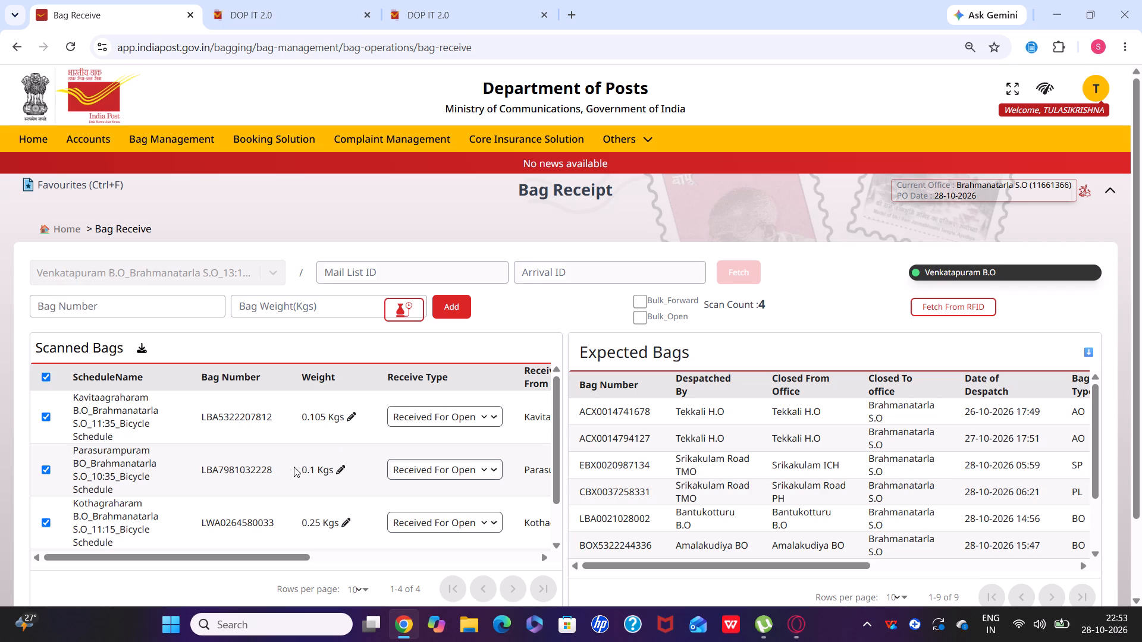
{"action": "scroll", "coordinate": [294, 467], "scroll_direction": "down", "scroll_amount": 3}
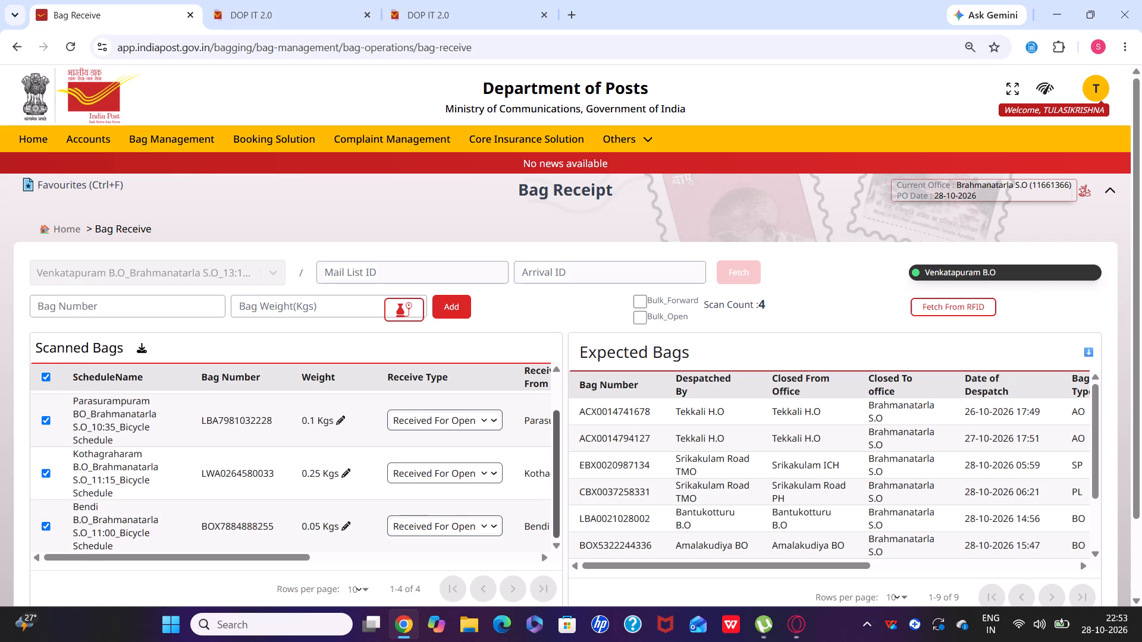
{"action": "scroll", "coordinate": [645, 508], "scroll_direction": "down", "scroll_amount": 6}
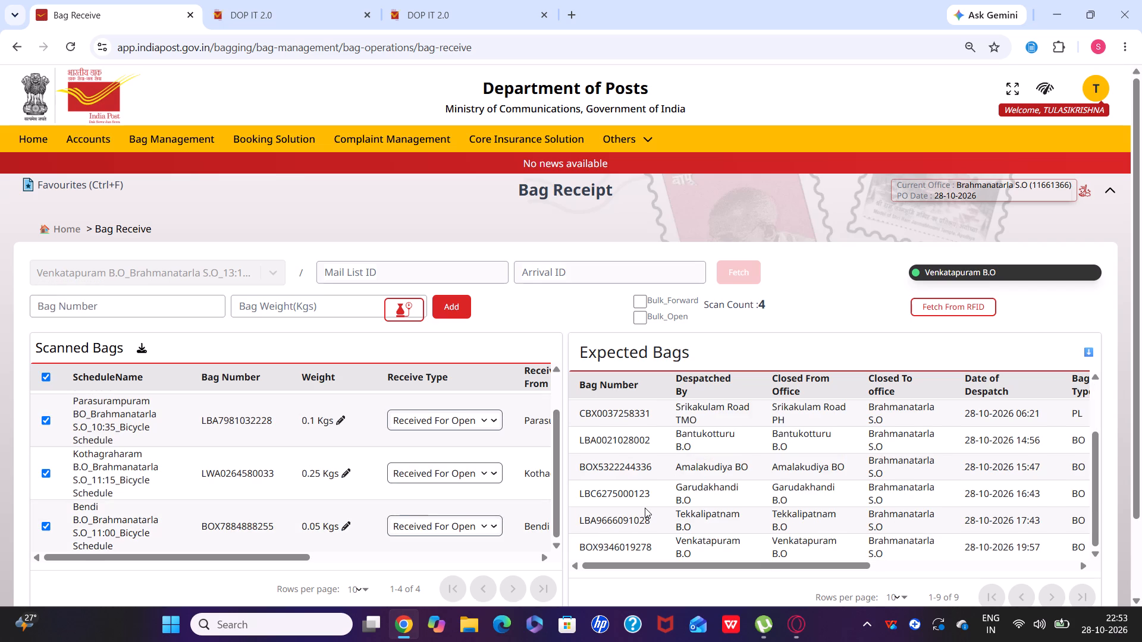
{"action": "scroll", "coordinate": [645, 508], "scroll_direction": "left", "scroll_amount": 1}
{"action": "scroll", "coordinate": [605, 308], "scroll_direction": "down", "scroll_amount": 2}
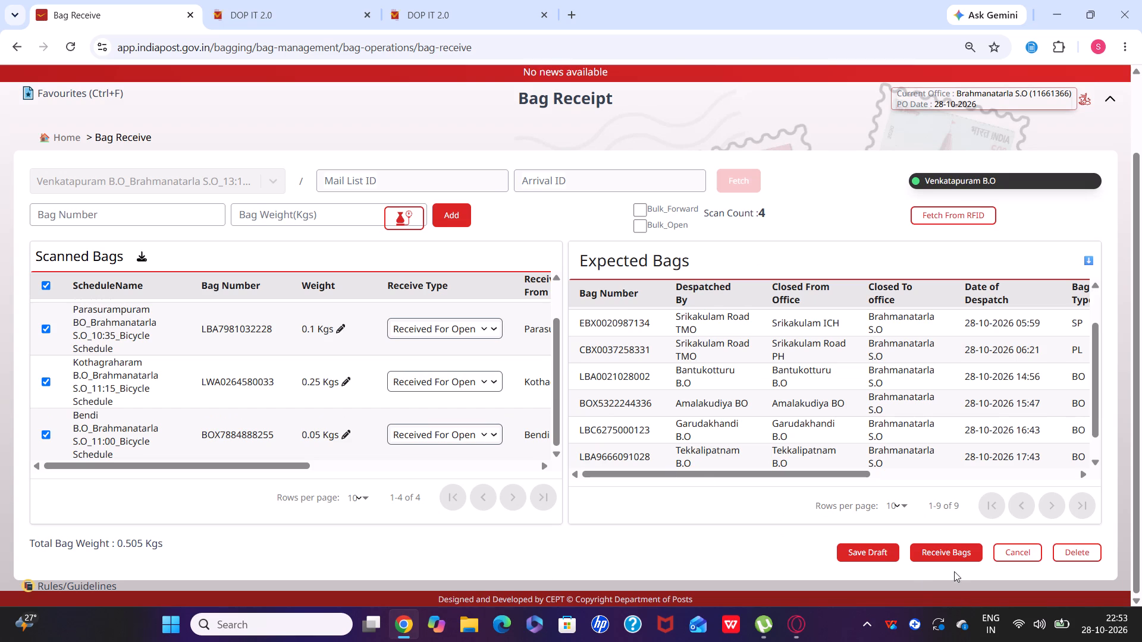
{"action": "left_click", "coordinate": [951, 551]}
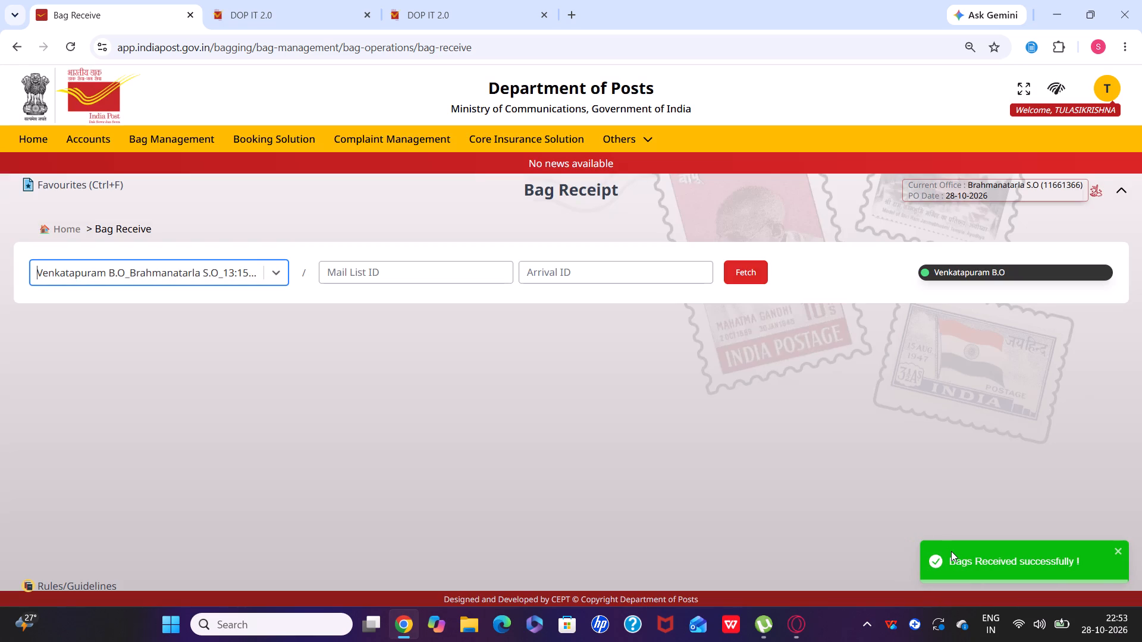
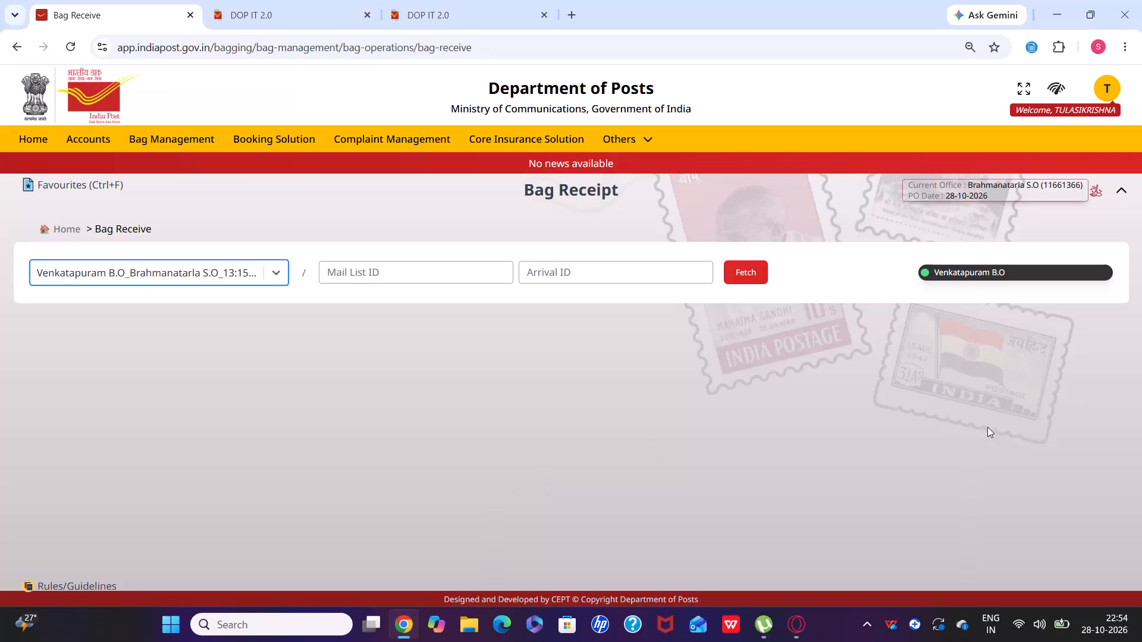
Fetch the expected bags for the selected Venkatapuram B.O to Brahmanatarla S.O schedule.
{"action": "left_click", "coordinate": [755, 273]}
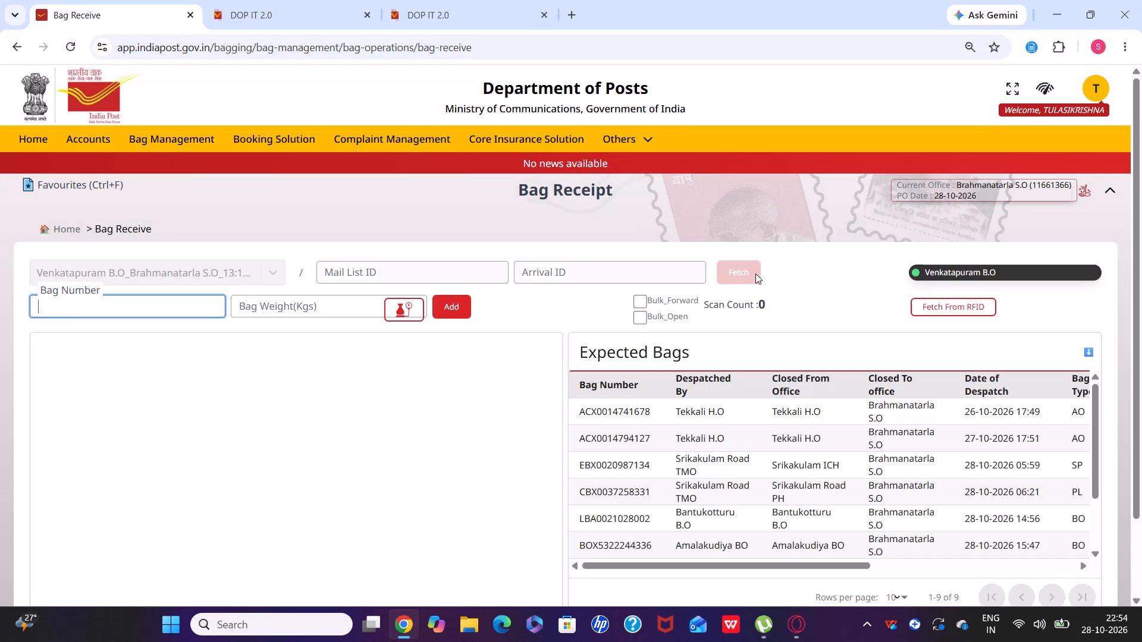
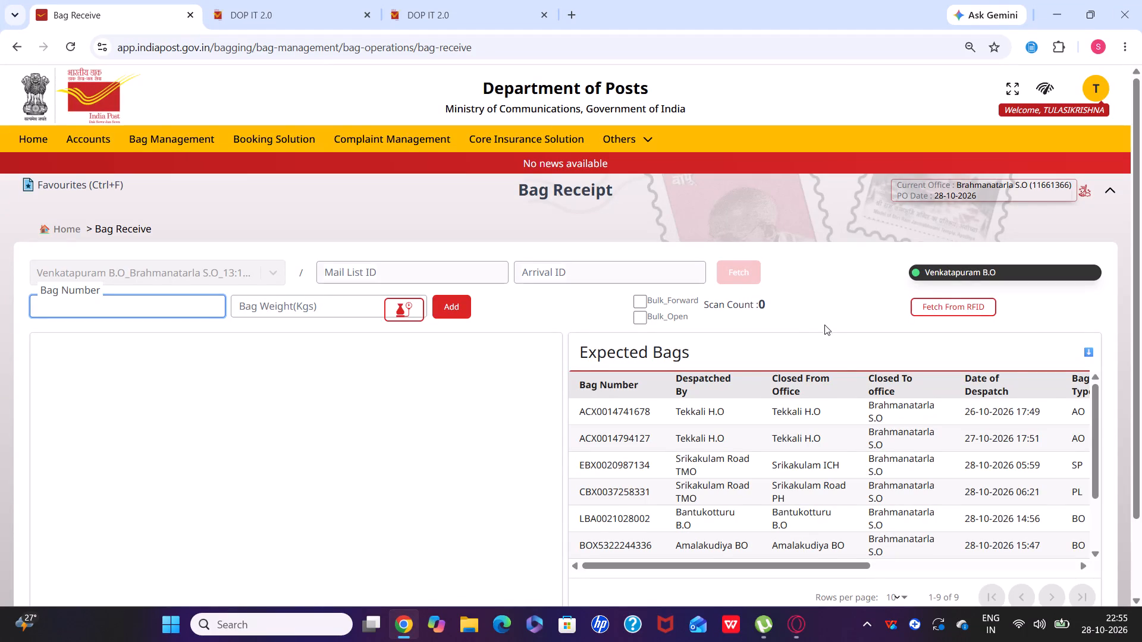
{"action": "double_click", "coordinate": [1095, 553]}
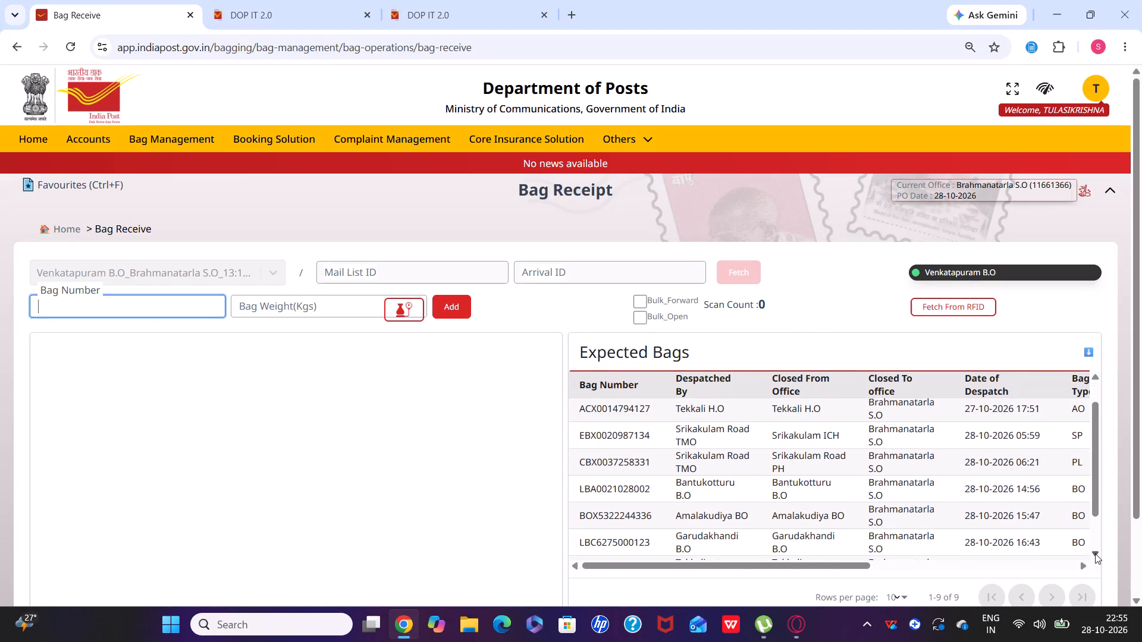
{"action": "double_click", "coordinate": [1095, 553]}
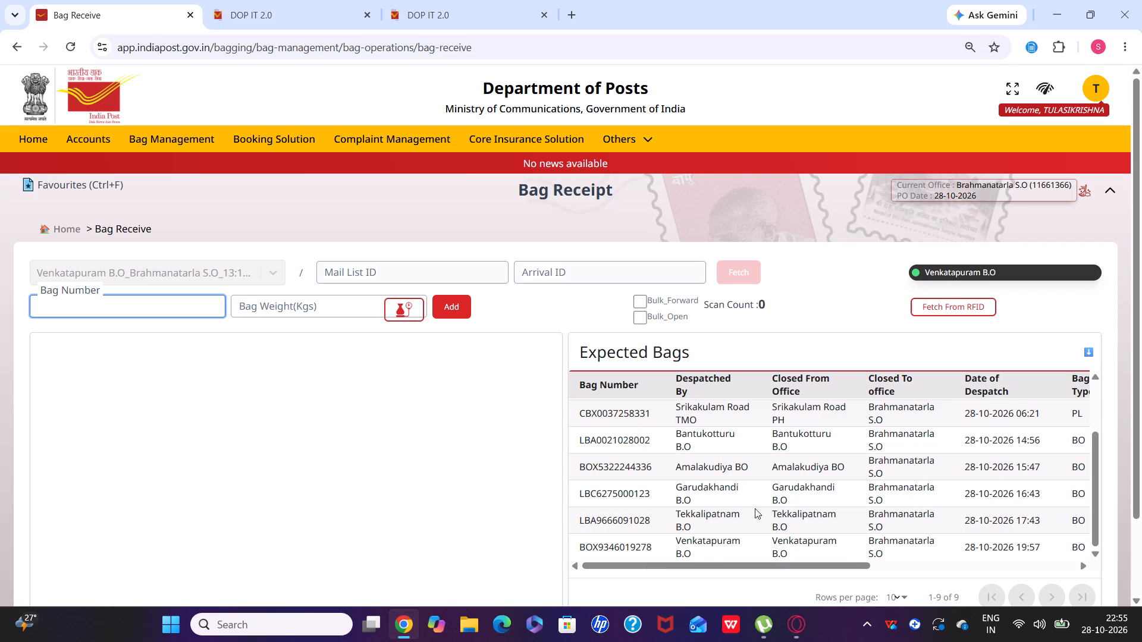
{"action": "double_click", "coordinate": [641, 524]}
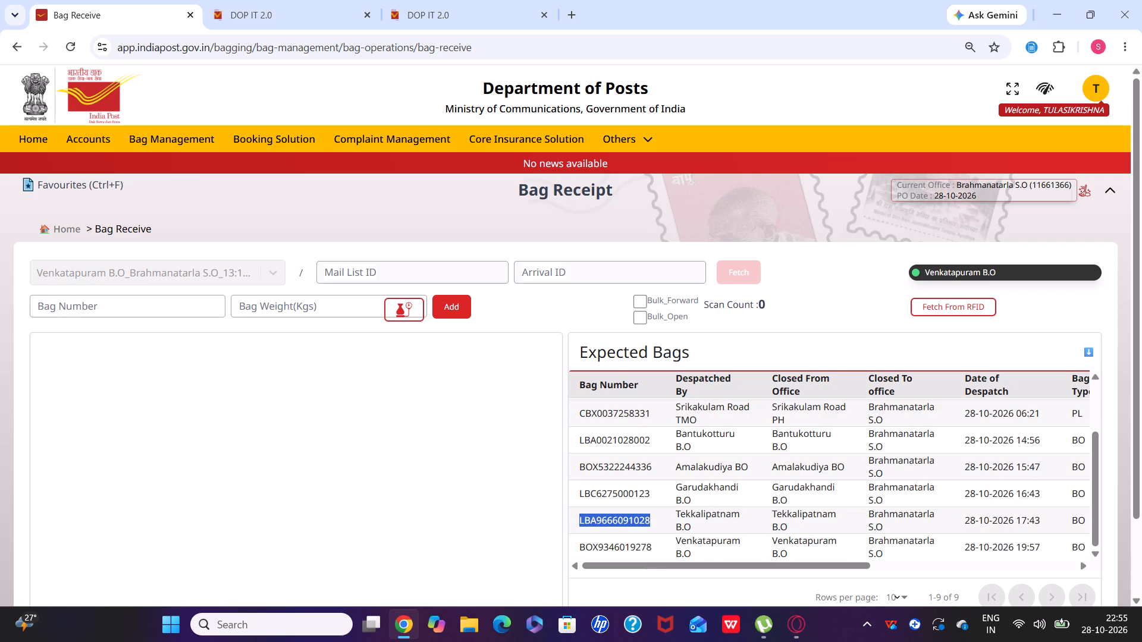
{"action": "key", "text": "ctrl+c"}
{"action": "left_click", "coordinate": [206, 303]}
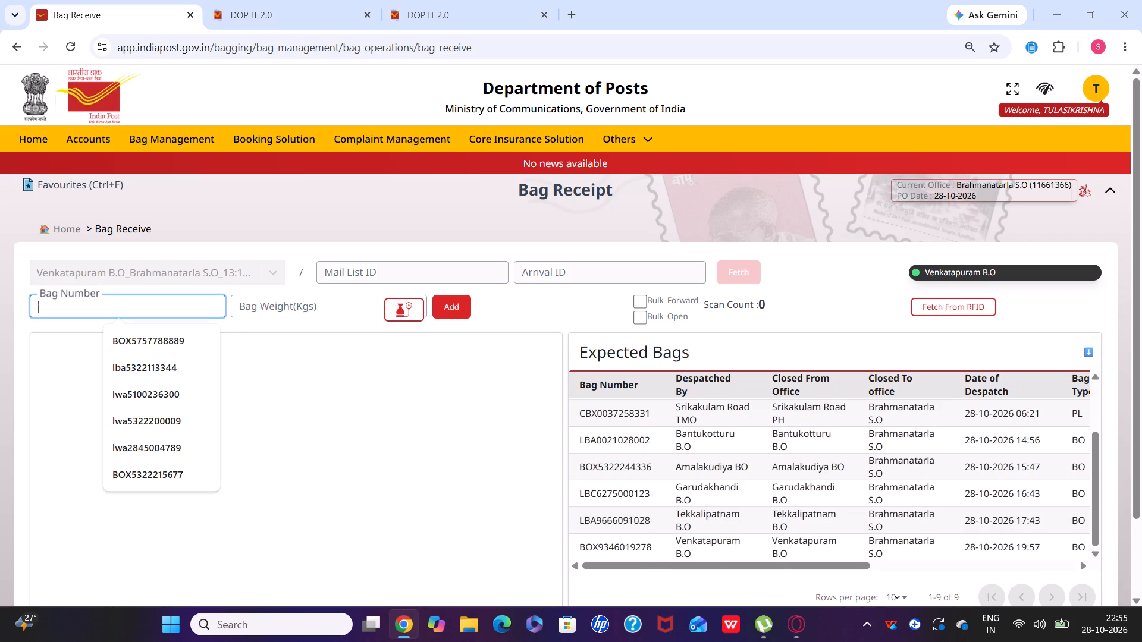
{"action": "key", "text": "ctrl+v"}
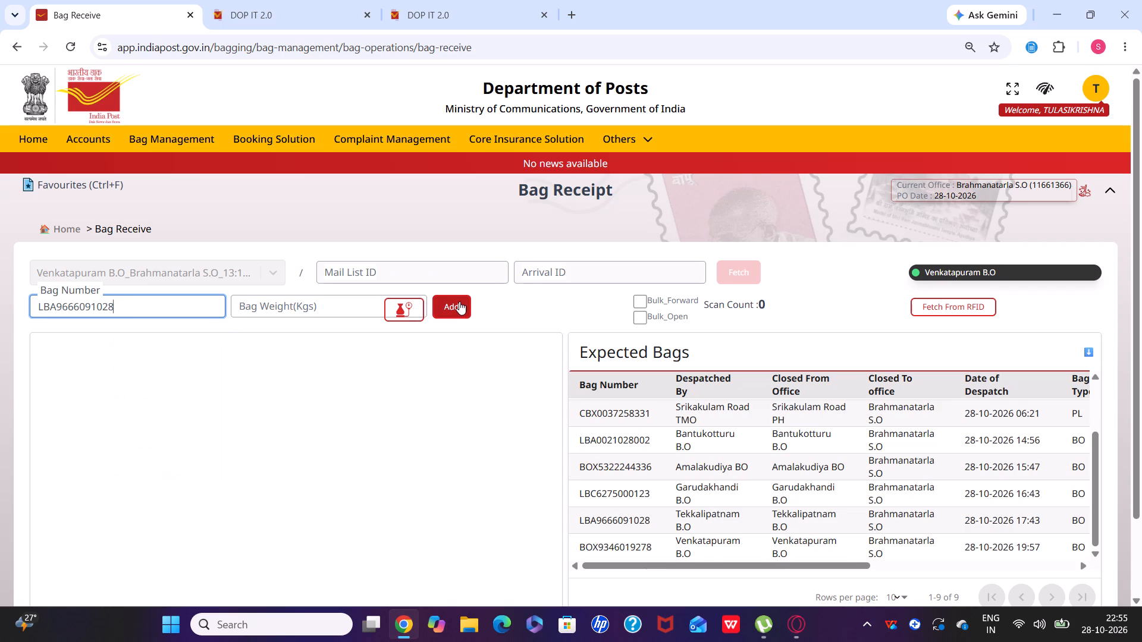
{"action": "left_click", "coordinate": [459, 301]}
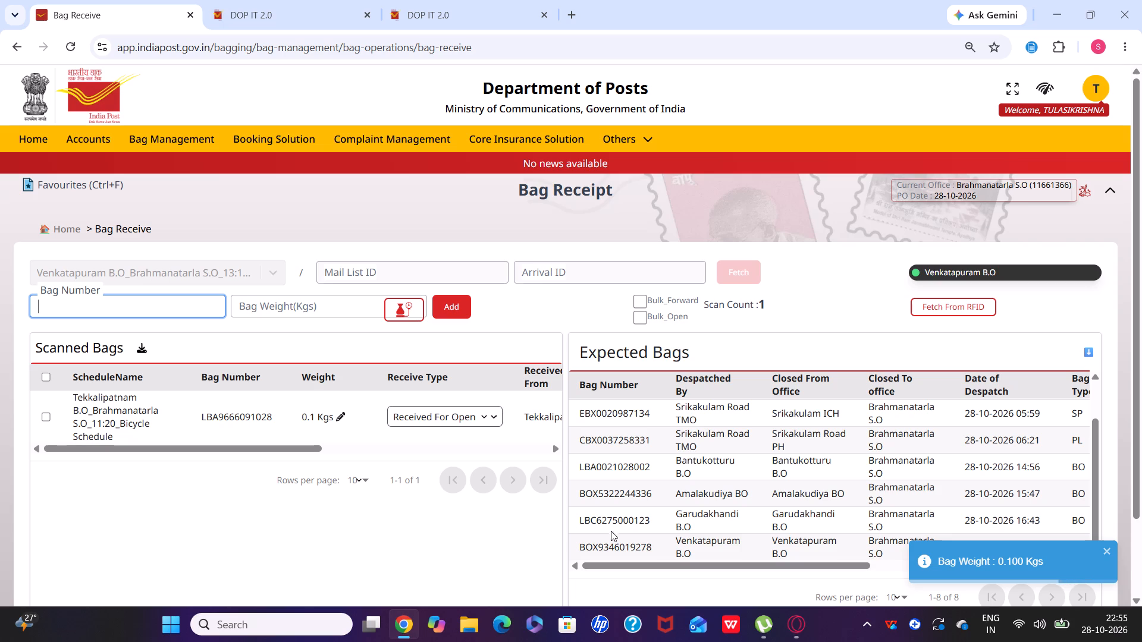
{"action": "double_click", "coordinate": [615, 547]}
{"action": "key", "text": "ctrl+c"}
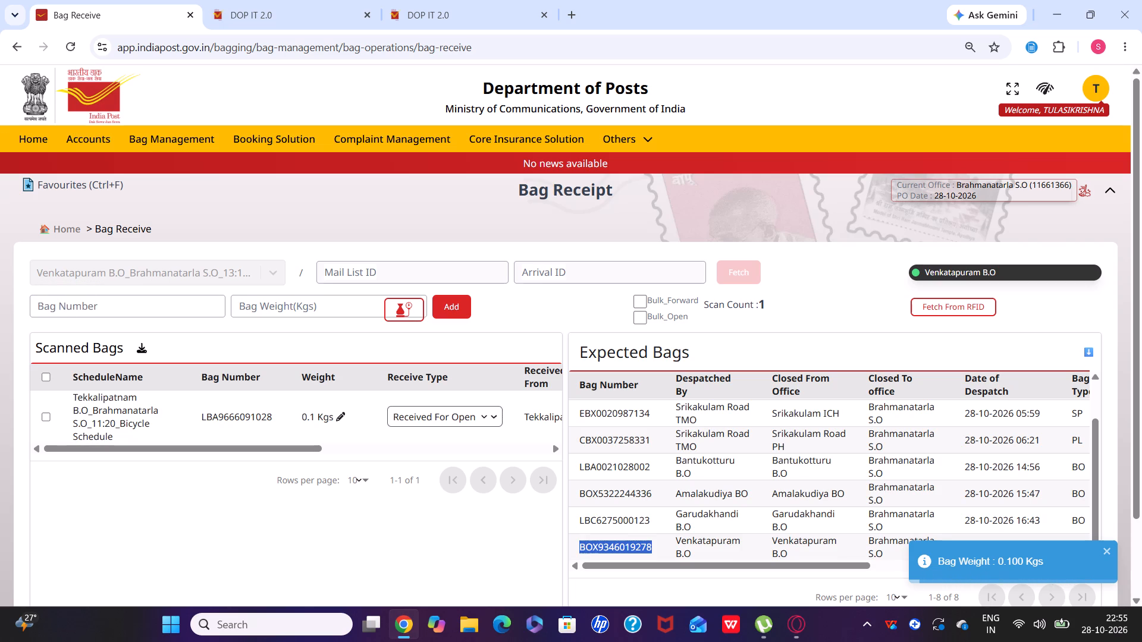
{"action": "left_click", "coordinate": [168, 310]}
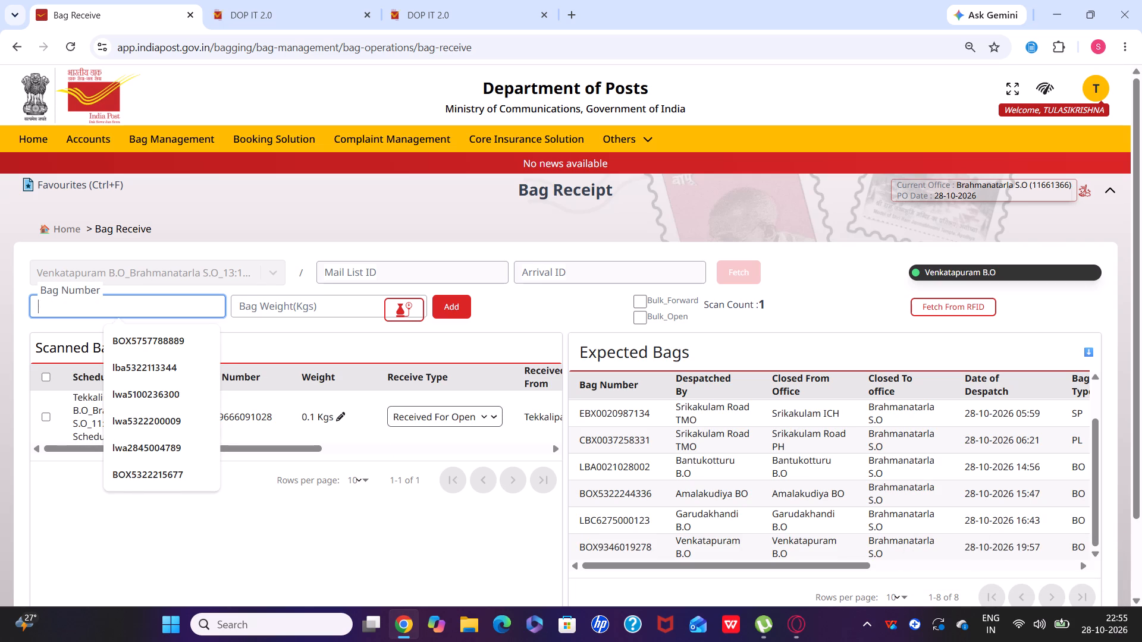
{"action": "key", "text": "ctrl+v"}
{"action": "left_click", "coordinate": [168, 310], "text": "ctrl"}
{"action": "left_click", "coordinate": [445, 311]}
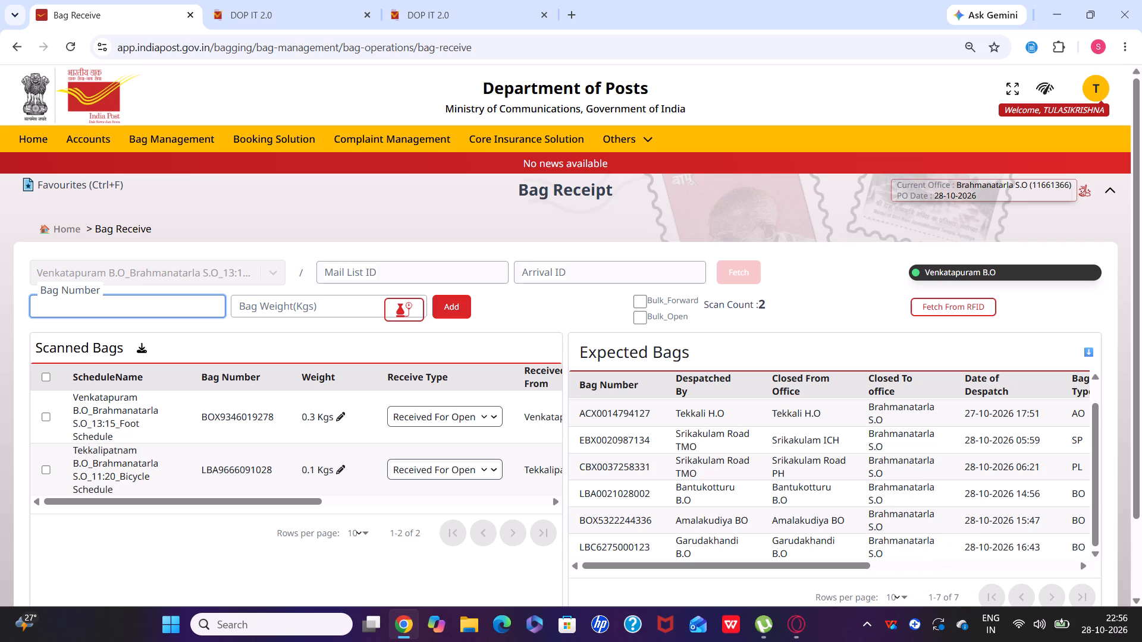
Select all scanned bags, from Venkatapuram B.O and Tekkalipatnam B.O, and receive them.
{"action": "left_click", "coordinate": [47, 376]}
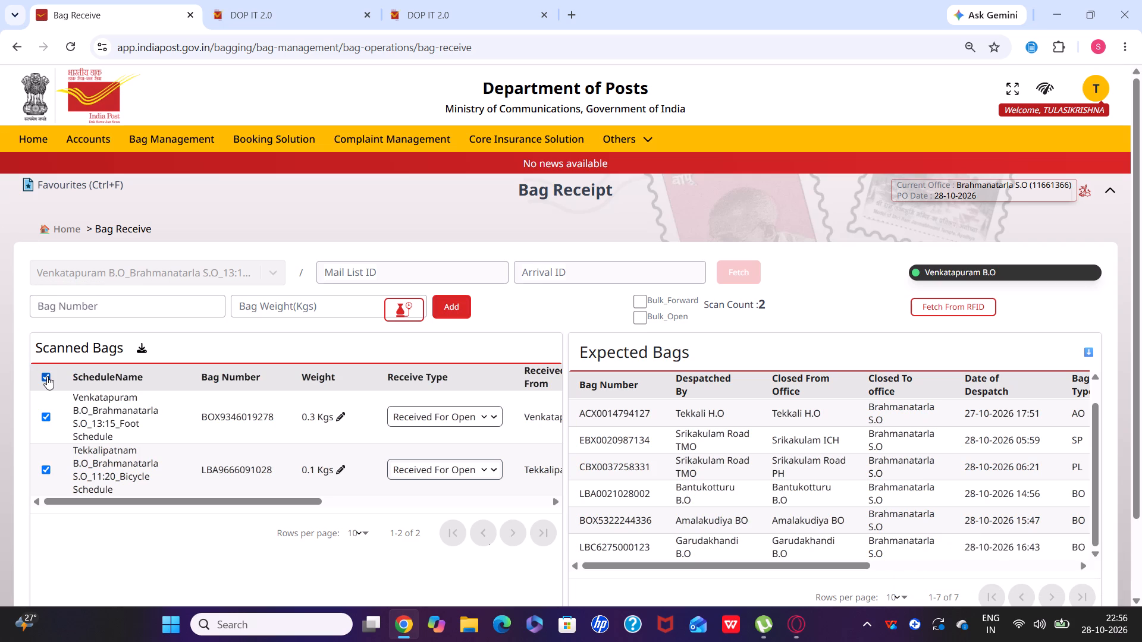
{"action": "scroll", "coordinate": [267, 396], "scroll_direction": "down", "scroll_amount": 6}
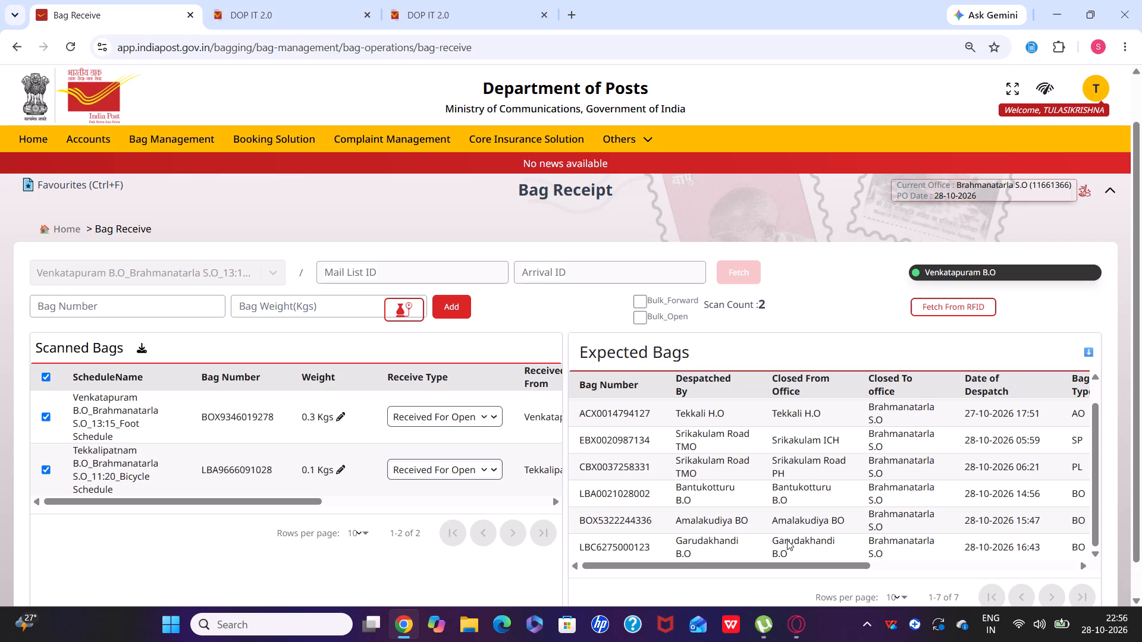
{"action": "left_click", "coordinate": [943, 545]}
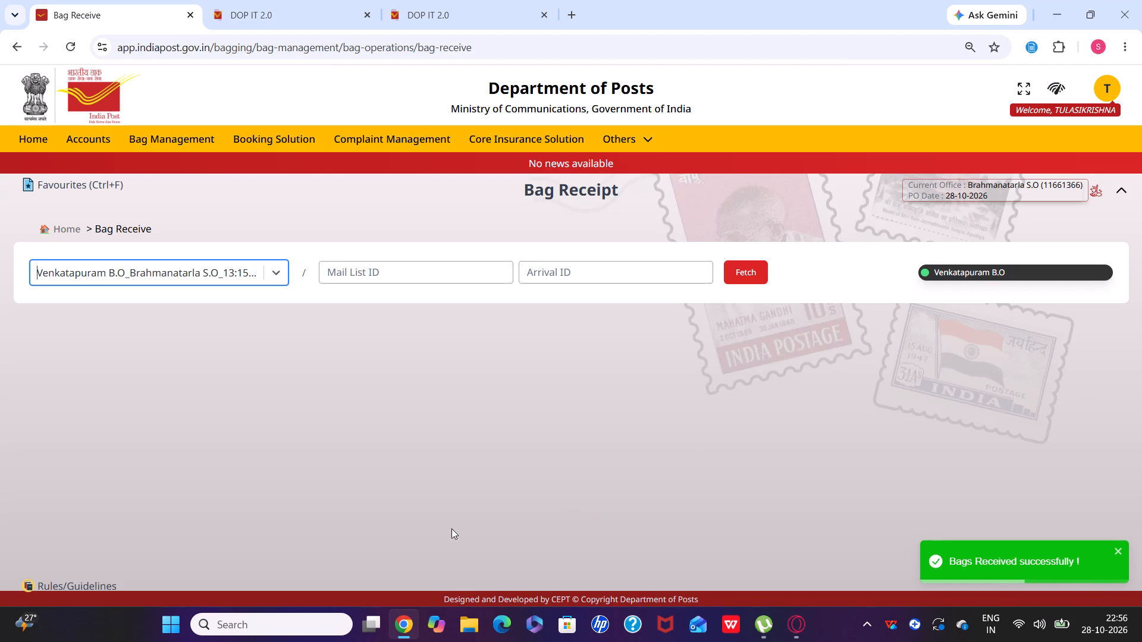
Choose the Pedanarayanapuram B.O to Brahmanatarla S.O 14:00 bicycle schedule and fetch its expected bags.
{"action": "left_click", "coordinate": [278, 276]}
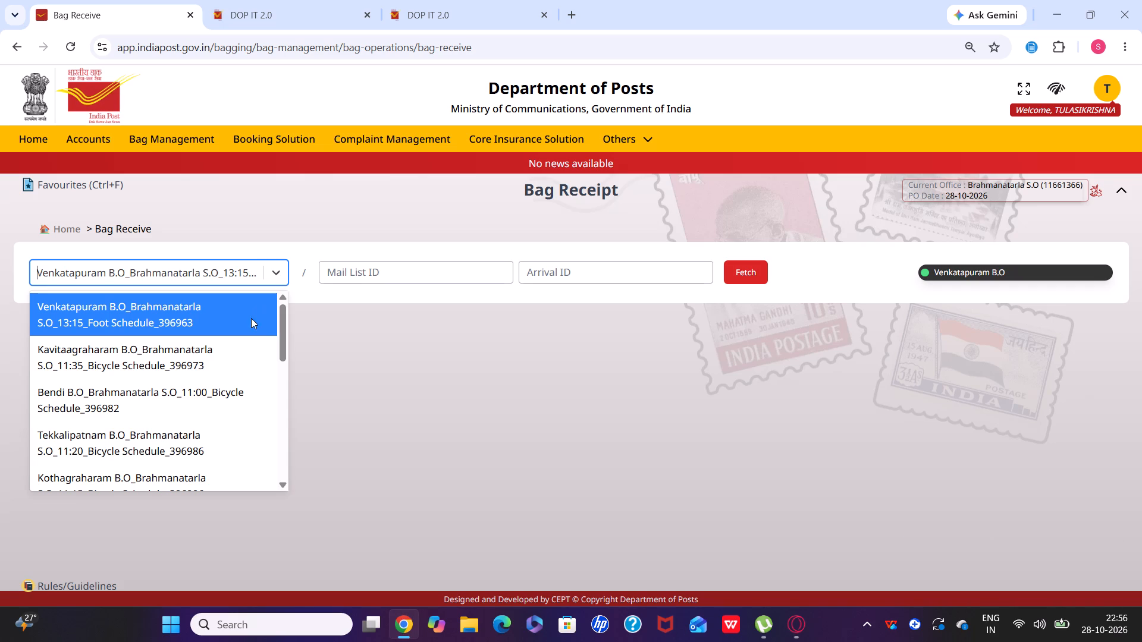
{"action": "scroll", "coordinate": [174, 438], "scroll_direction": "down", "scroll_amount": 1}
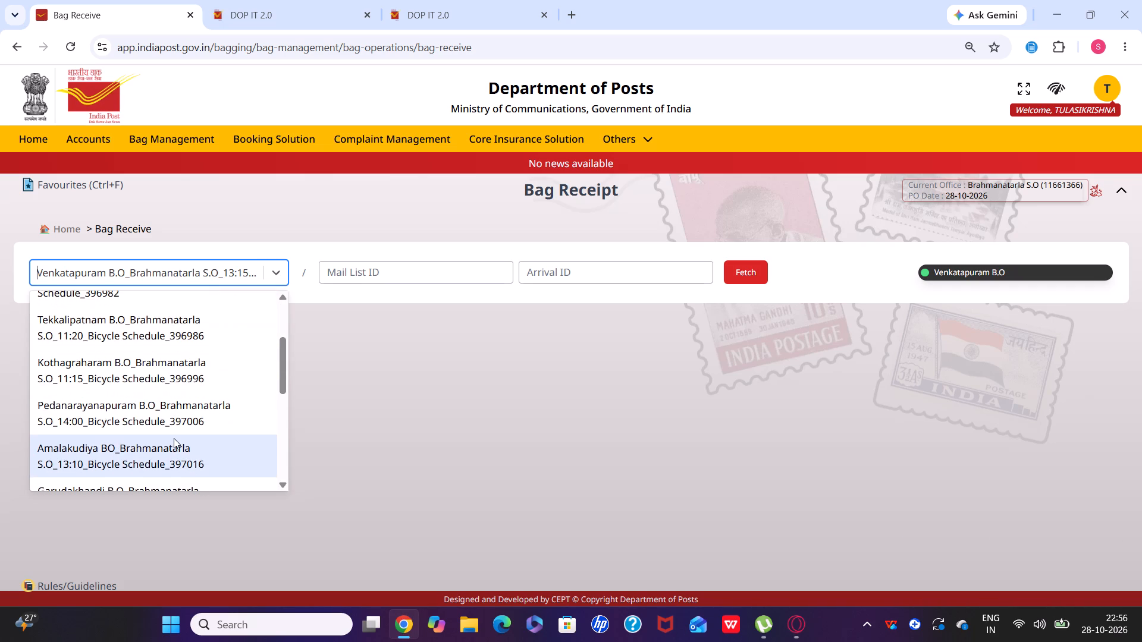
{"action": "scroll", "coordinate": [174, 438], "scroll_direction": "down", "scroll_amount": 1}
{"action": "left_click", "coordinate": [171, 403]}
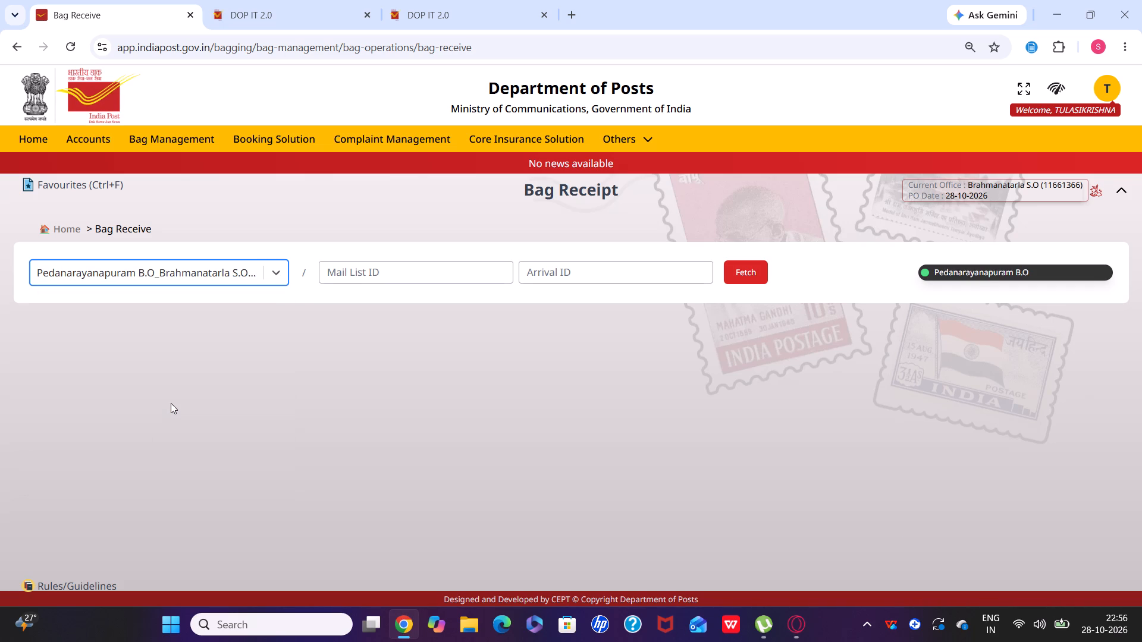
{"action": "left_click", "coordinate": [741, 269]}
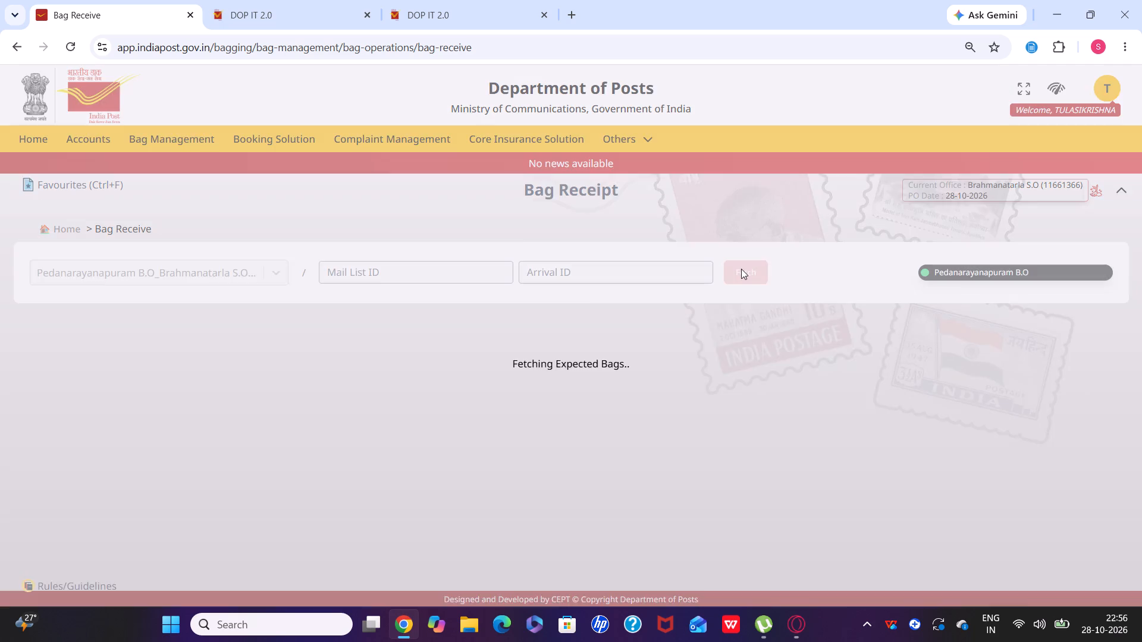
{"action": "scroll", "coordinate": [842, 464], "scroll_direction": "down", "scroll_amount": 2}
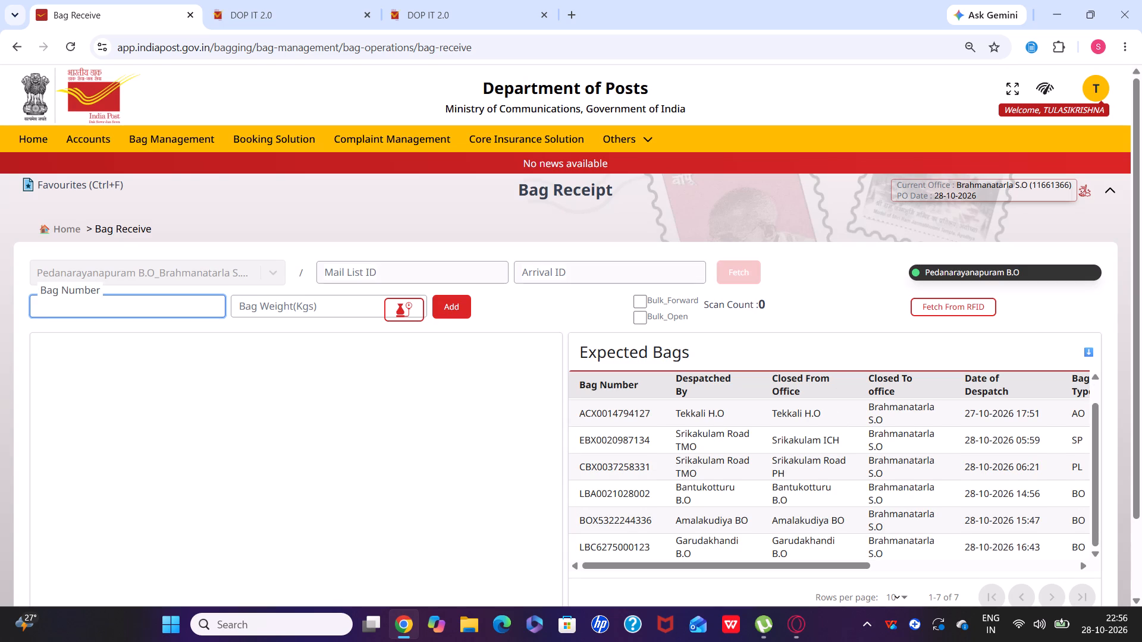
{"action": "double_click", "coordinate": [632, 518]}
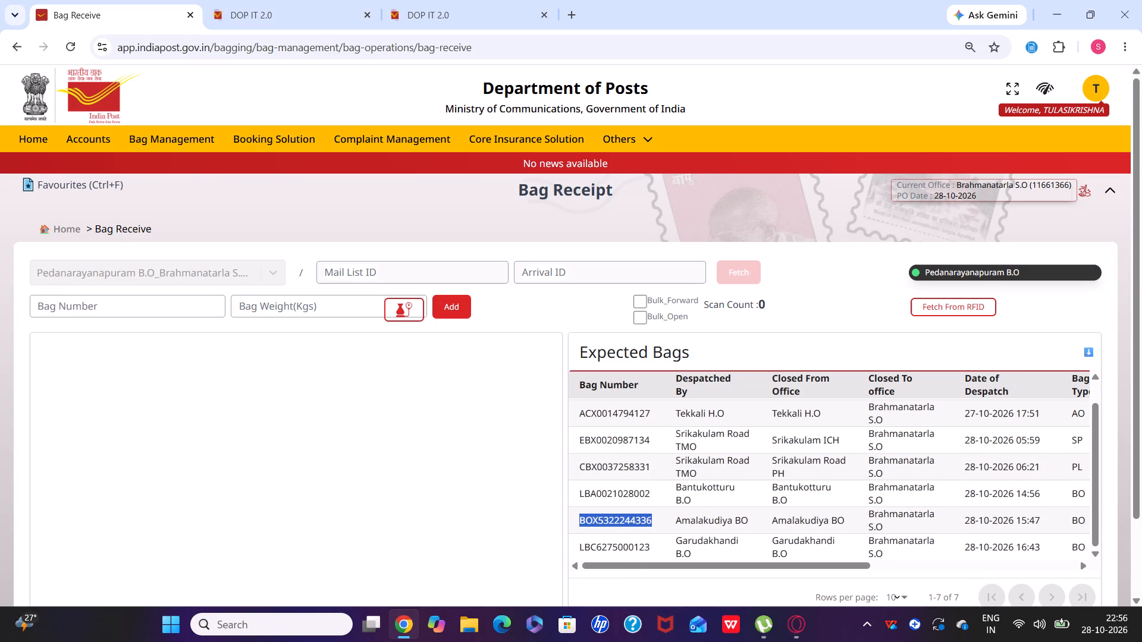
{"action": "key", "text": "ctrl+c"}
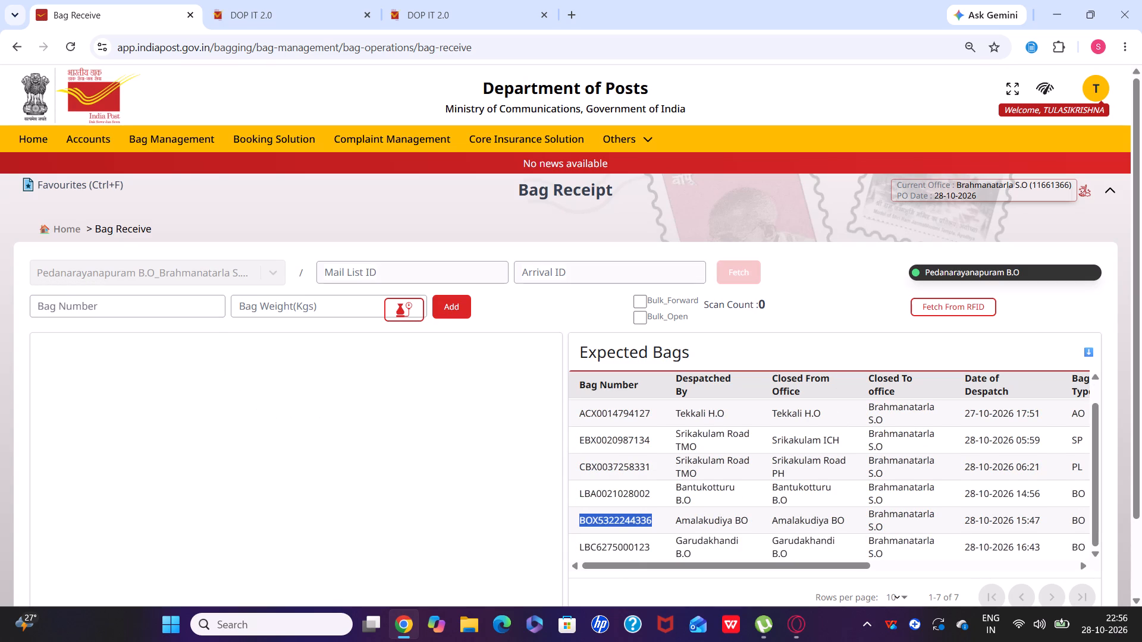
{"action": "left_click", "coordinate": [174, 299]}
{"action": "key", "text": "ctrl+v"}
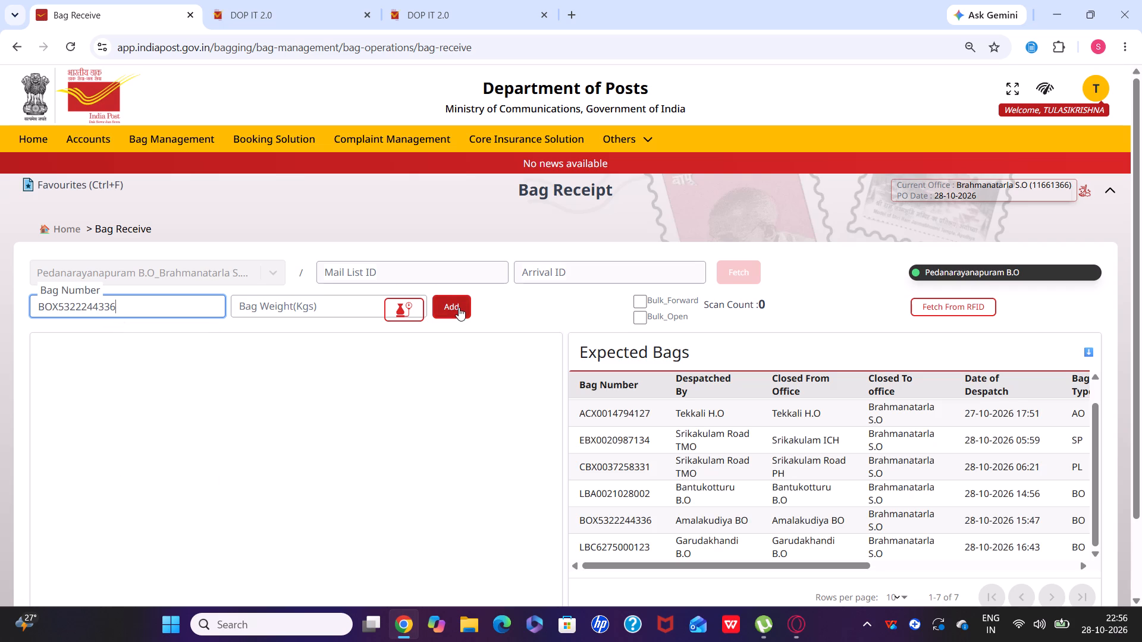
{"action": "left_click", "coordinate": [459, 307]}
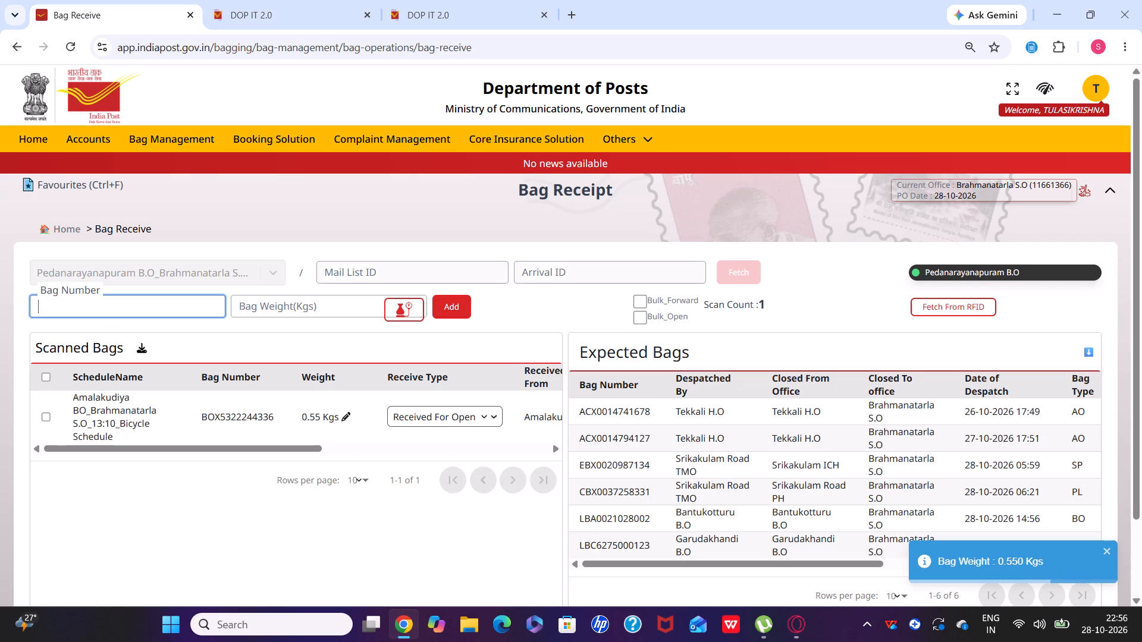
{"action": "double_click", "coordinate": [618, 514]}
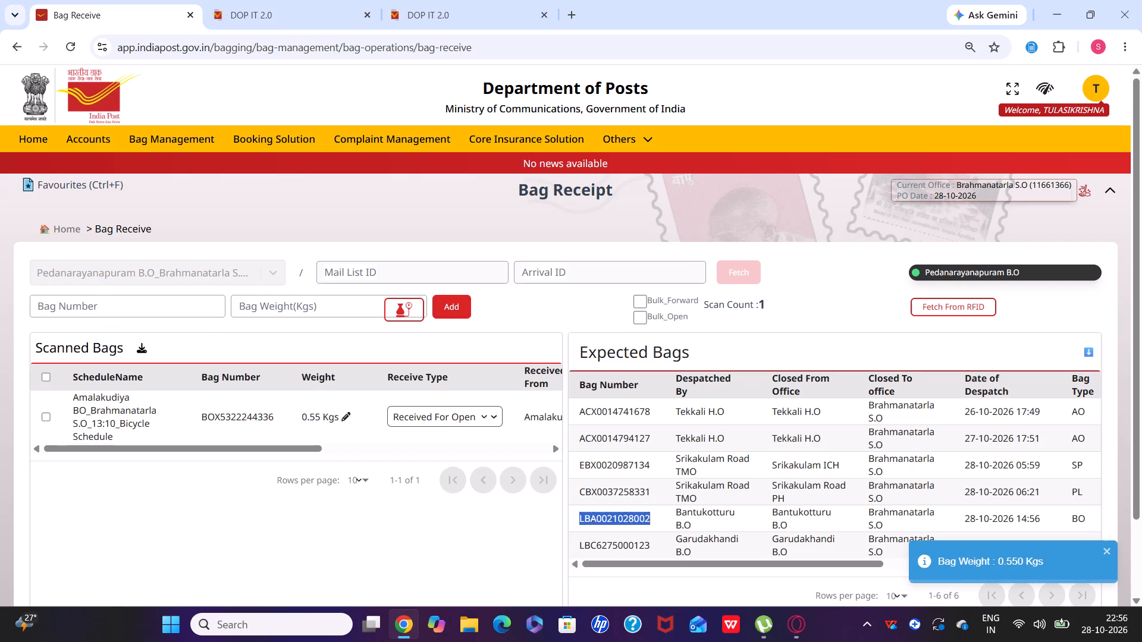
{"action": "key", "text": "ctrl+c"}
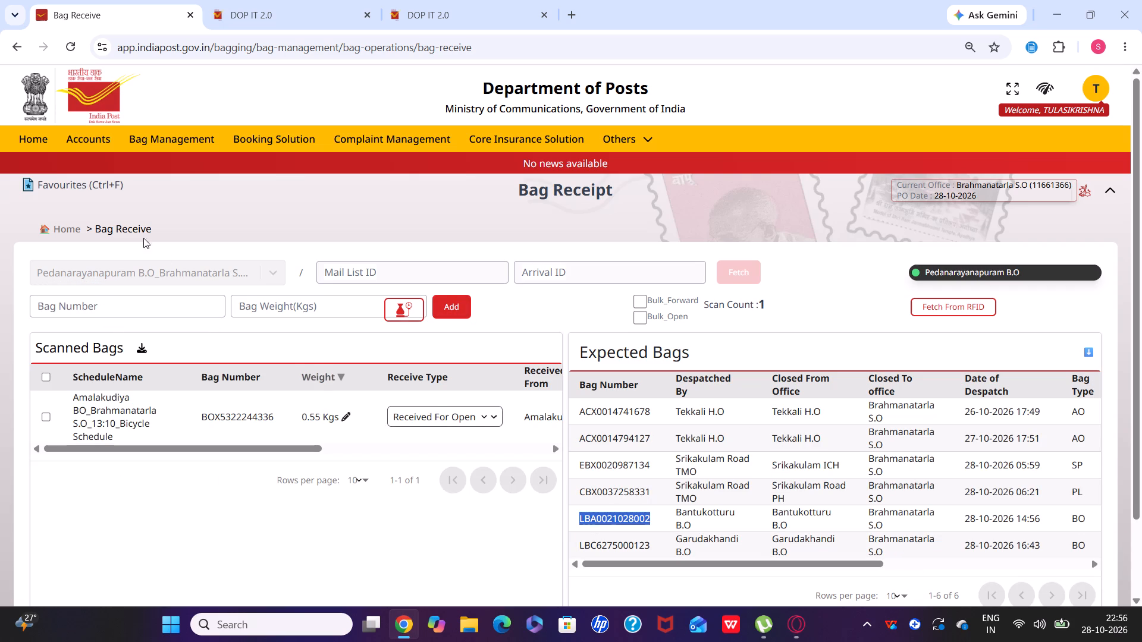
{"action": "left_click", "coordinate": [149, 301]}
{"action": "key", "text": "ctrl+v"}
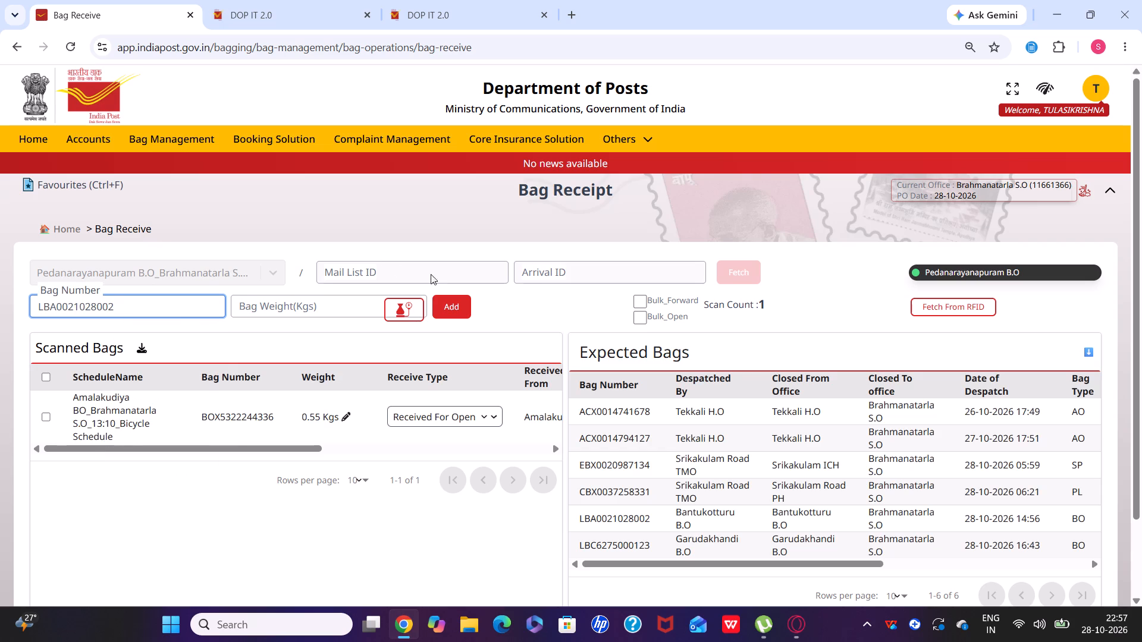
{"action": "left_click", "coordinate": [454, 308]}
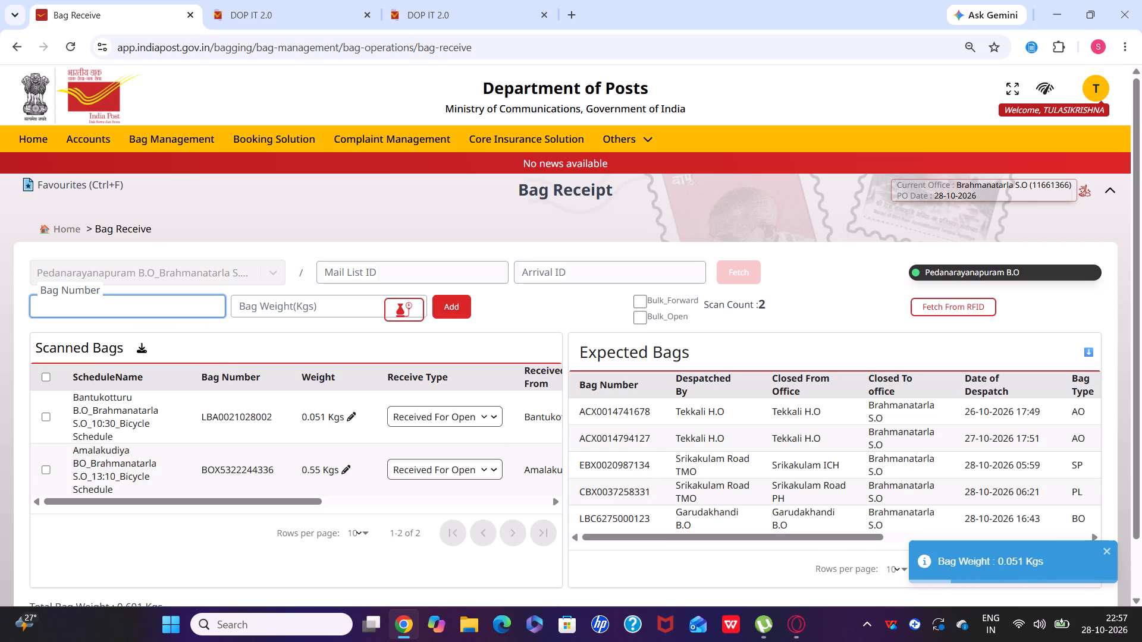
Select all scanned bags, from Bantukotturu B.O and Amalakudiya BO, and receive them.
{"action": "left_click", "coordinate": [46, 377]}
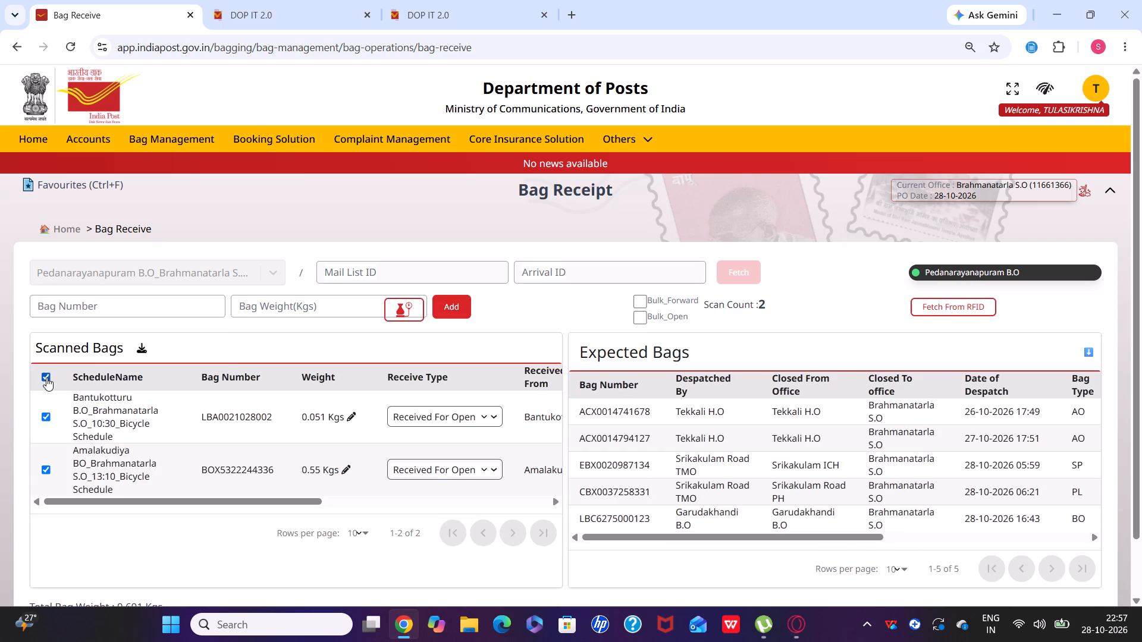
{"action": "left_click", "coordinate": [430, 479]}
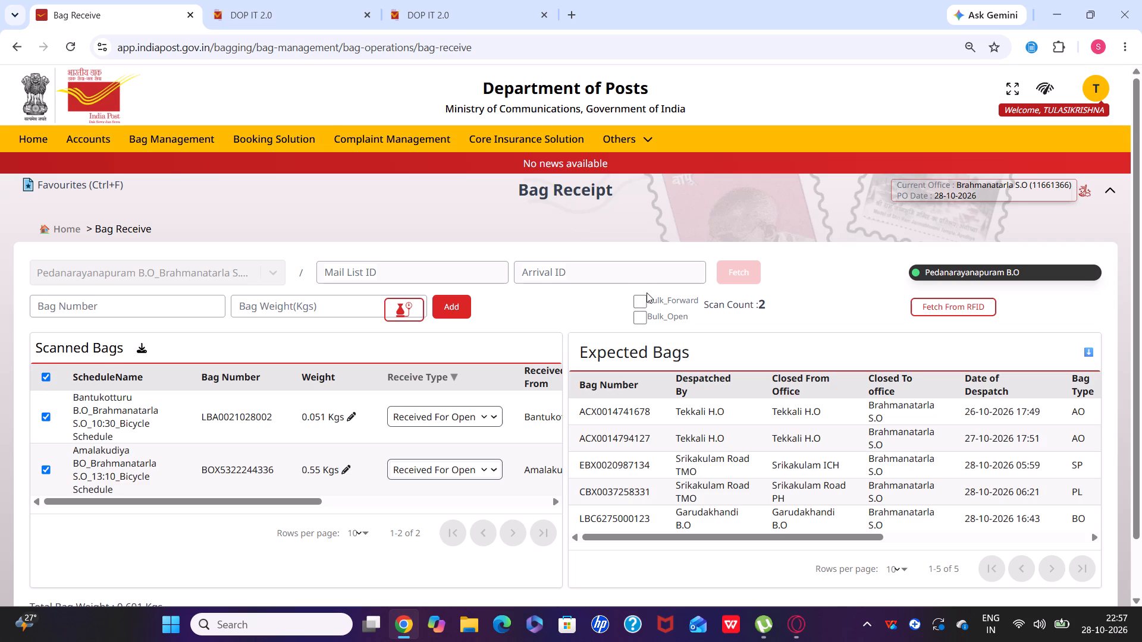
{"action": "scroll", "coordinate": [647, 292], "scroll_direction": "down", "scroll_amount": 2}
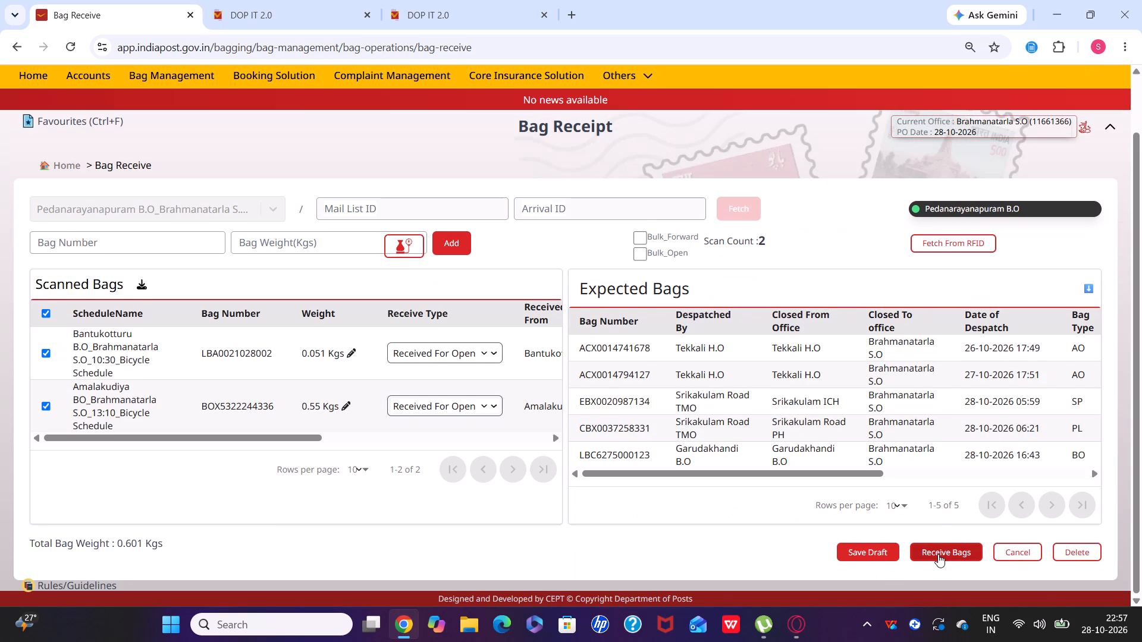
{"action": "left_click", "coordinate": [938, 554]}
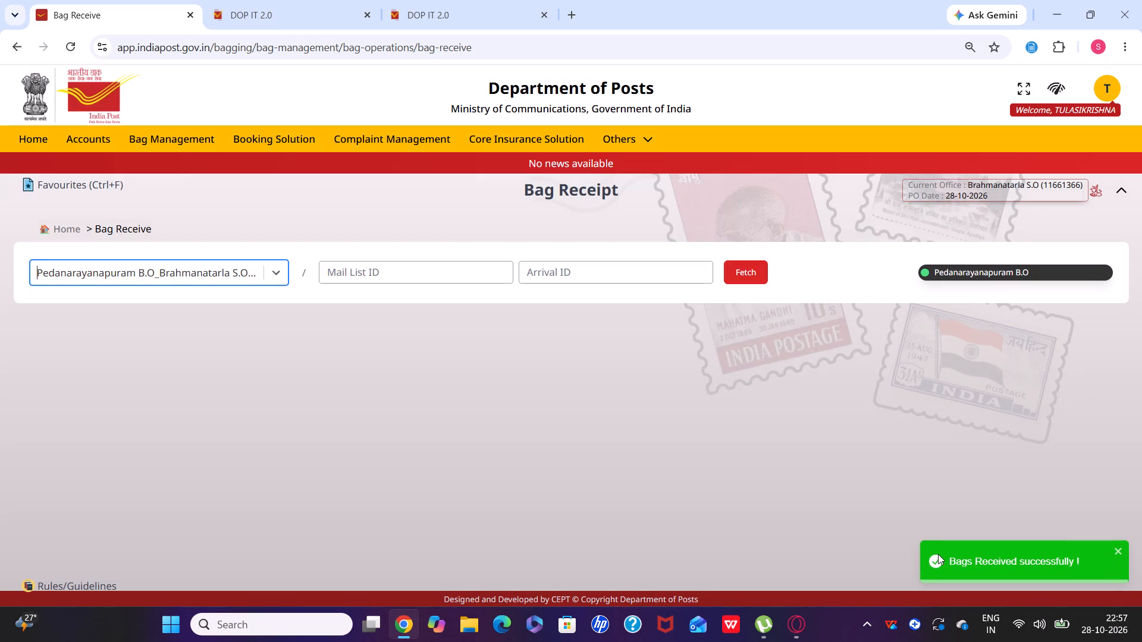
Choose the Garudakhandi B.O to Brahmanatarla S.O 13:30 bicycle schedule and fetch its expected bags.
{"action": "left_click", "coordinate": [268, 275]}
{"action": "scroll", "coordinate": [198, 395], "scroll_direction": "down", "scroll_amount": 3}
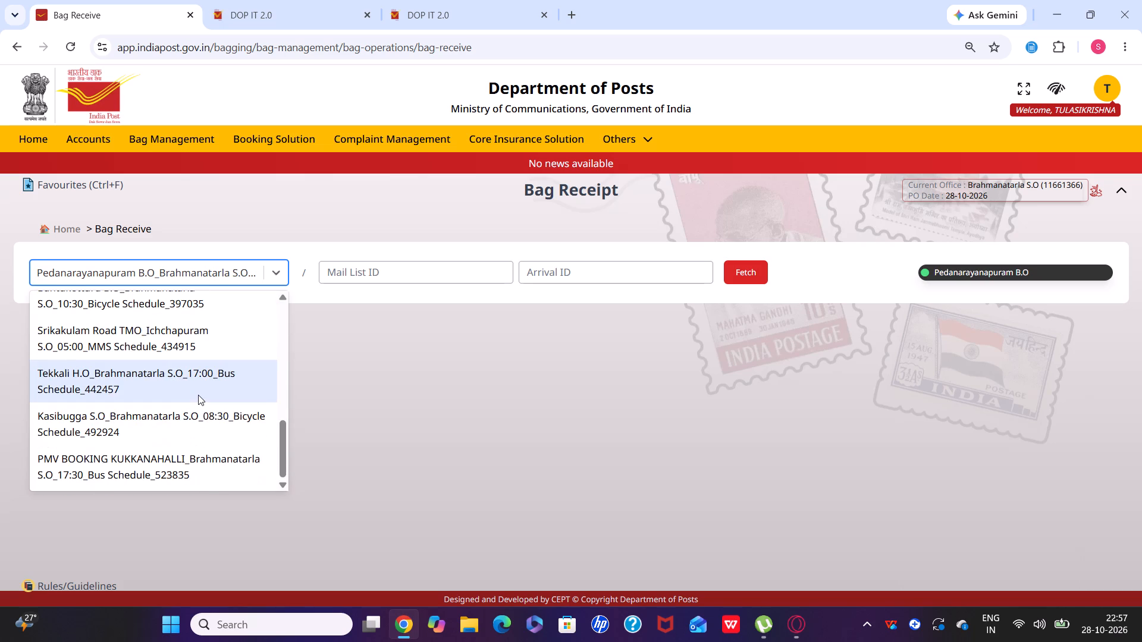
{"action": "scroll", "coordinate": [198, 395], "scroll_direction": "up", "scroll_amount": 1}
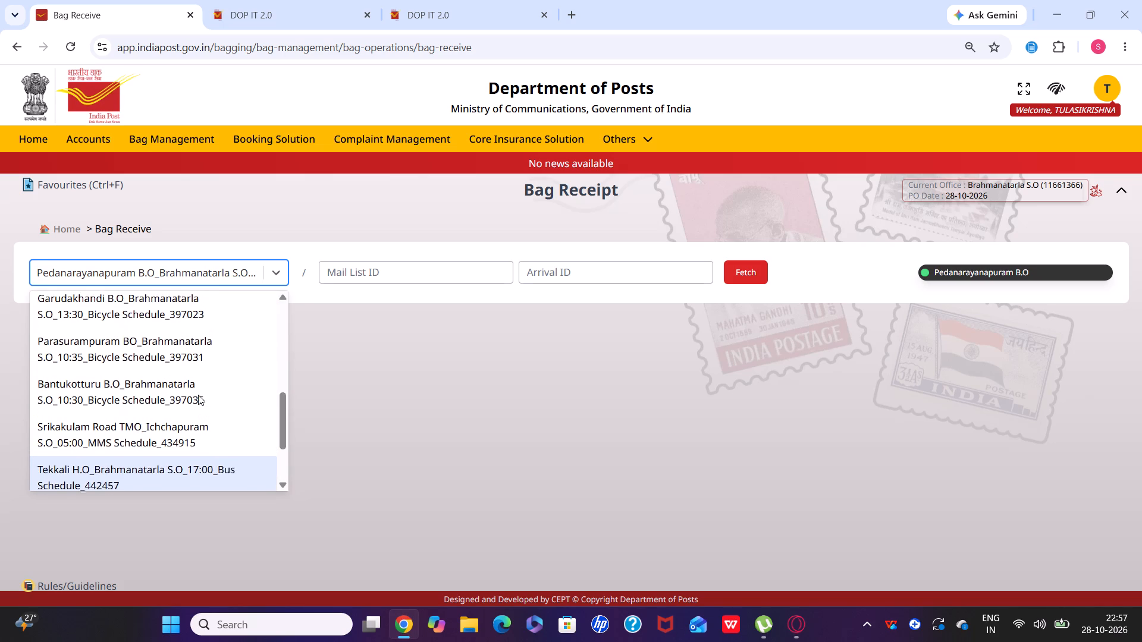
{"action": "scroll", "coordinate": [198, 395], "scroll_direction": "up", "scroll_amount": 1}
{"action": "left_click", "coordinate": [189, 326]}
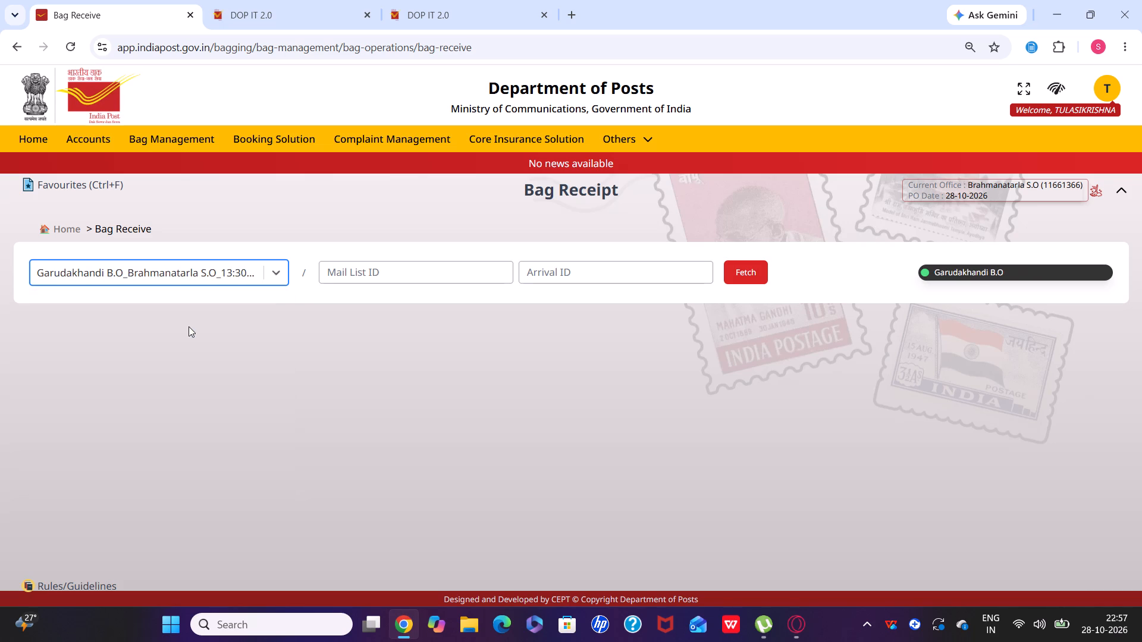
{"action": "left_click", "coordinate": [759, 277]}
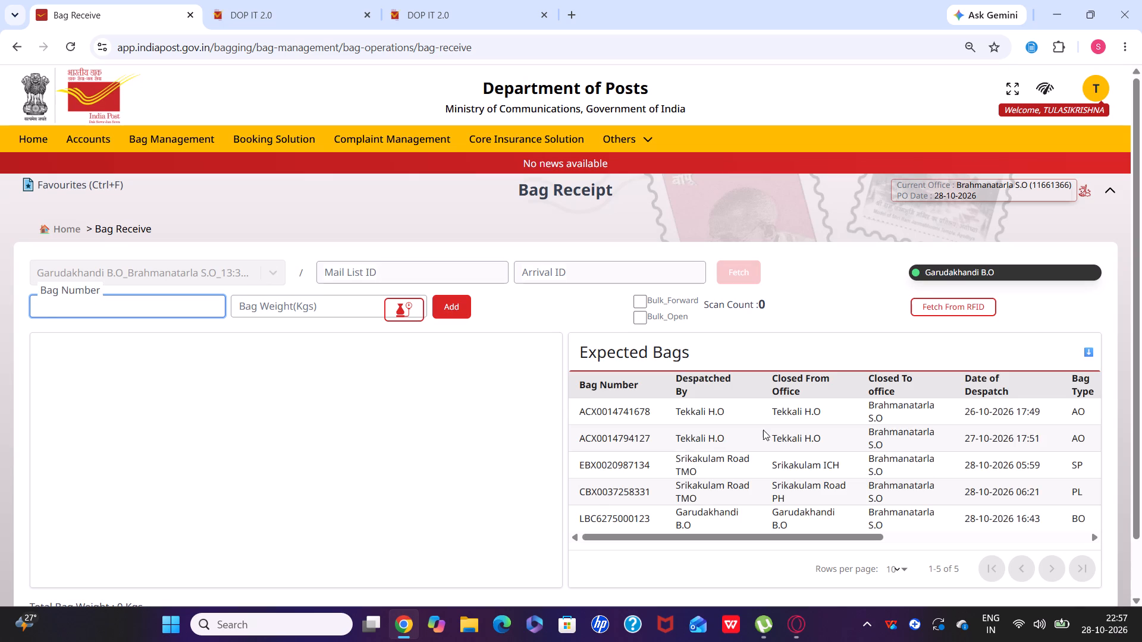
{"action": "double_click", "coordinate": [636, 518]}
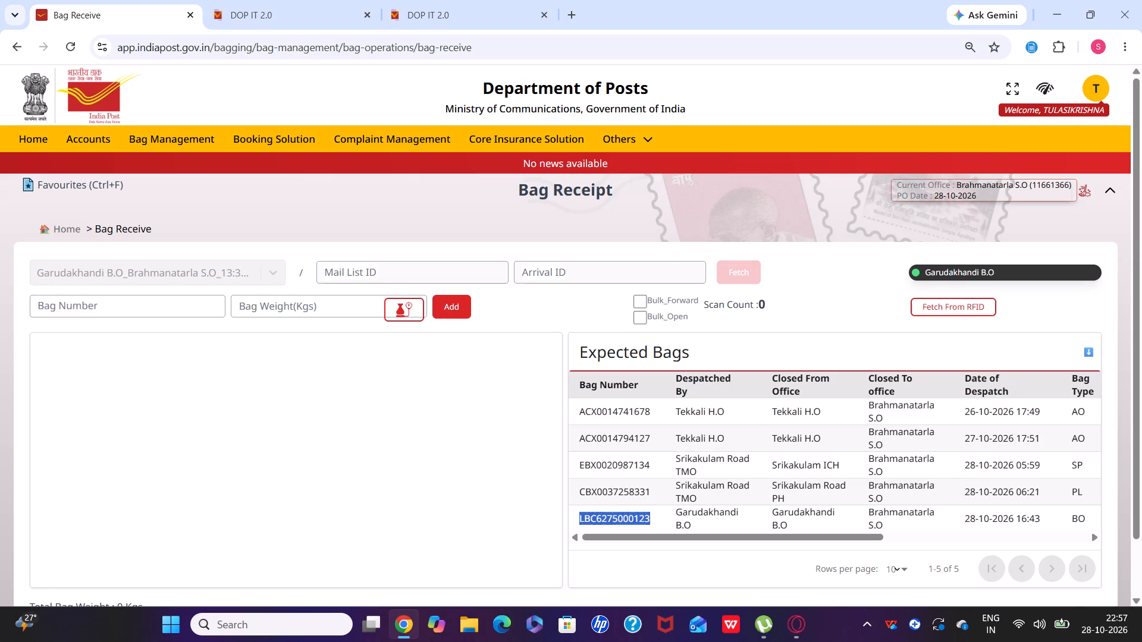
{"action": "key", "text": "ctrl+c"}
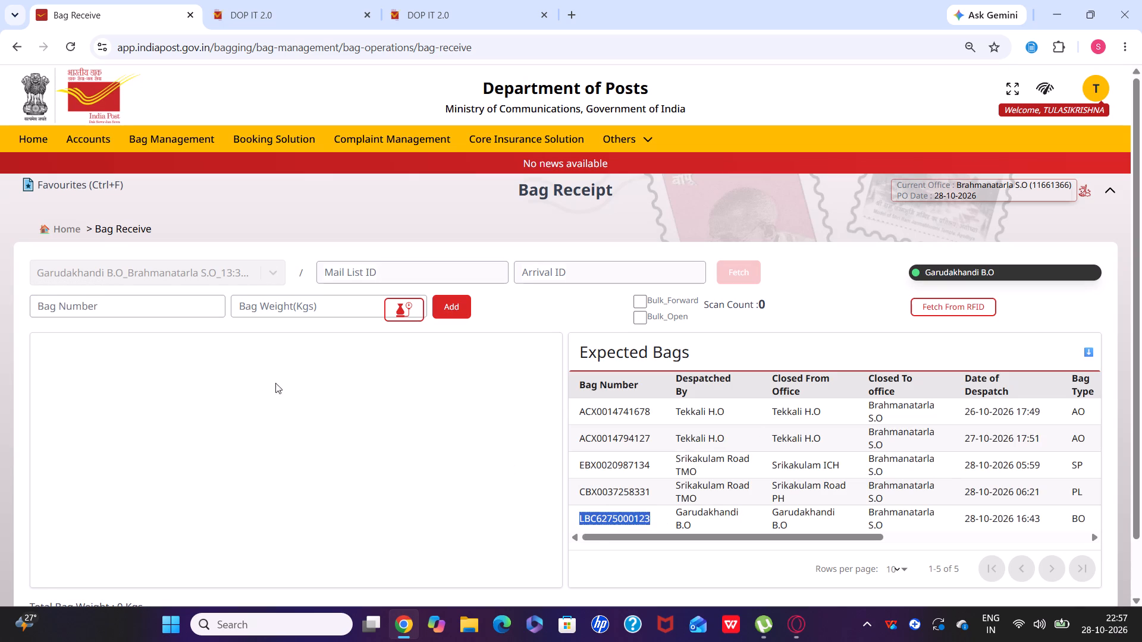
{"action": "left_click", "coordinate": [193, 307]}
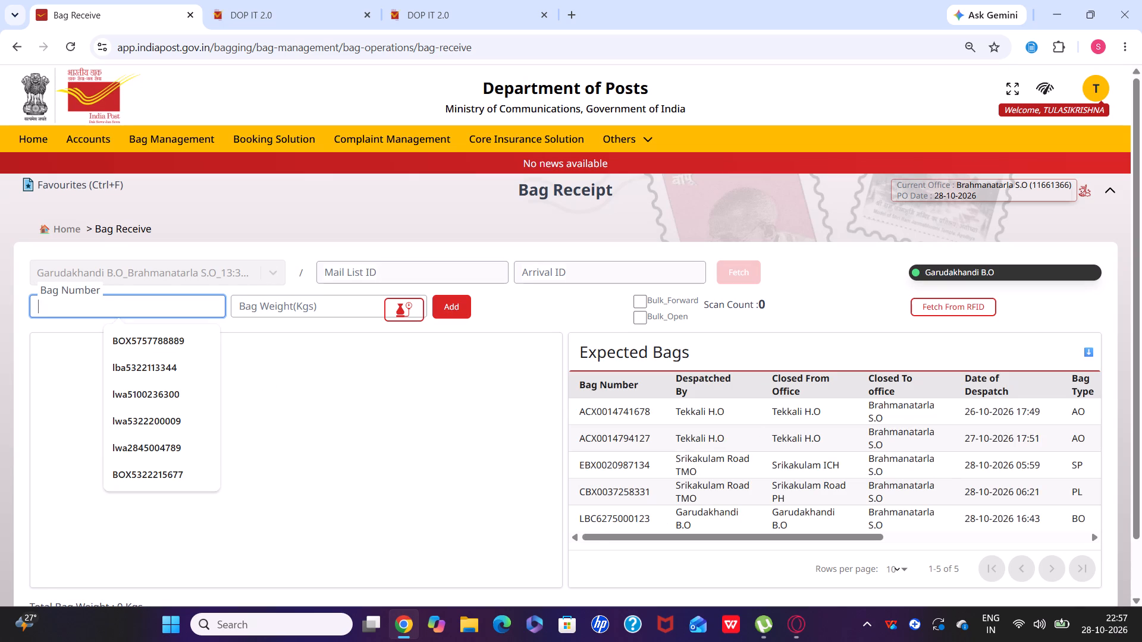
{"action": "key", "text": "ctrl+v"}
{"action": "left_click", "coordinate": [457, 307]}
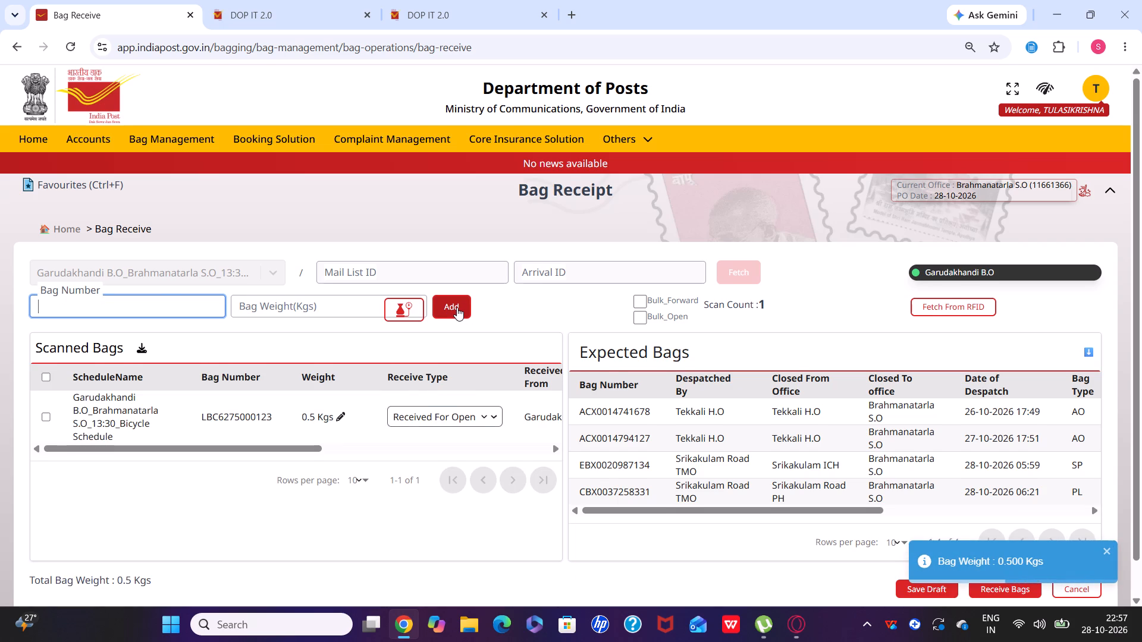
{"action": "scroll", "coordinate": [457, 307], "scroll_direction": "down", "scroll_amount": 2}
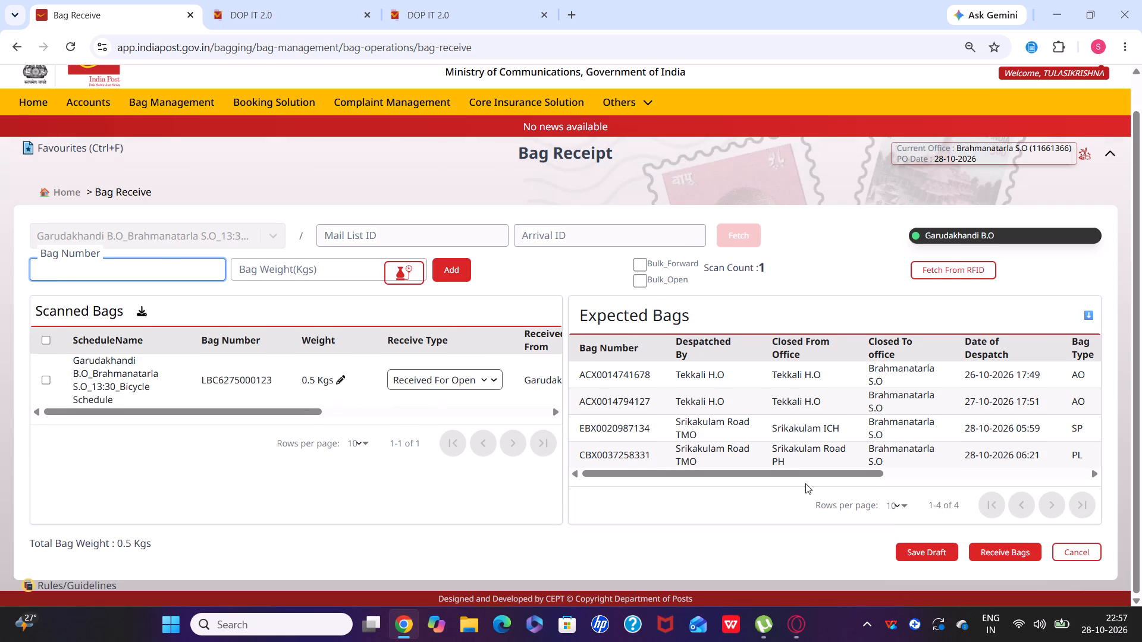
{"action": "left_click", "coordinate": [975, 545]}
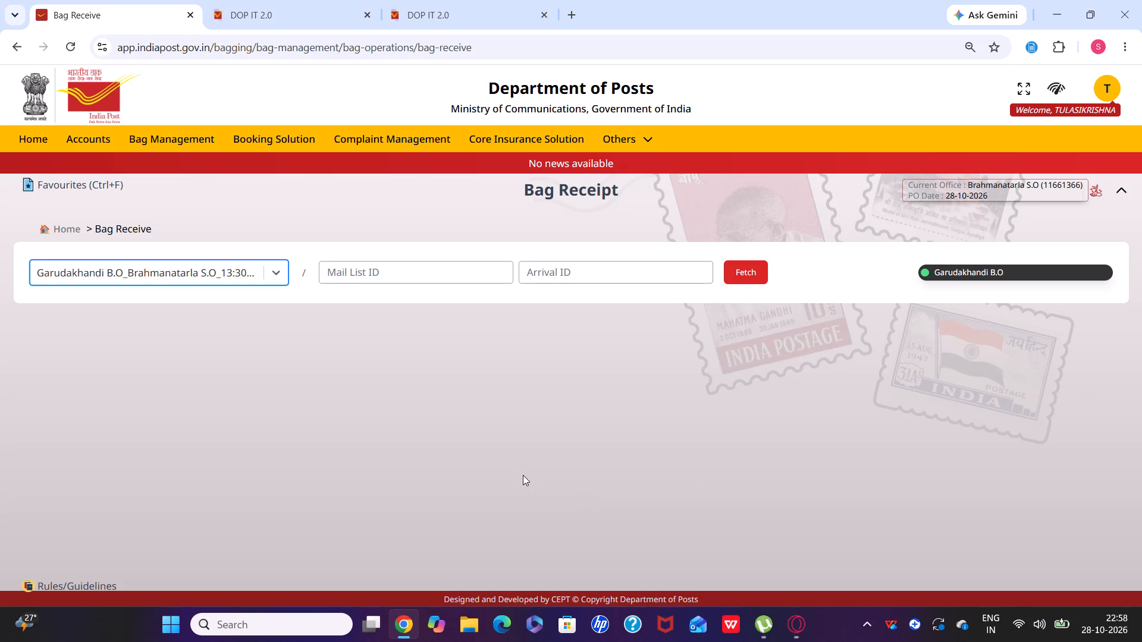
Go to the Open BO Bag operation under the BO slips and bags functions of Accounts.
{"action": "left_click", "coordinate": [87, 141]}
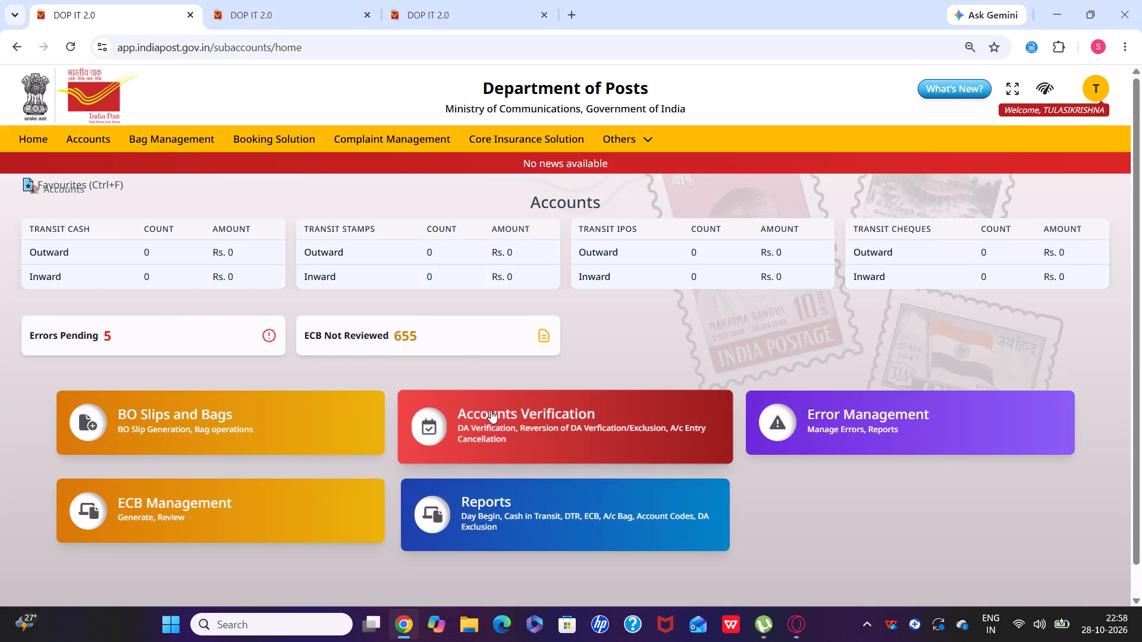
{"action": "left_click", "coordinate": [491, 410]}
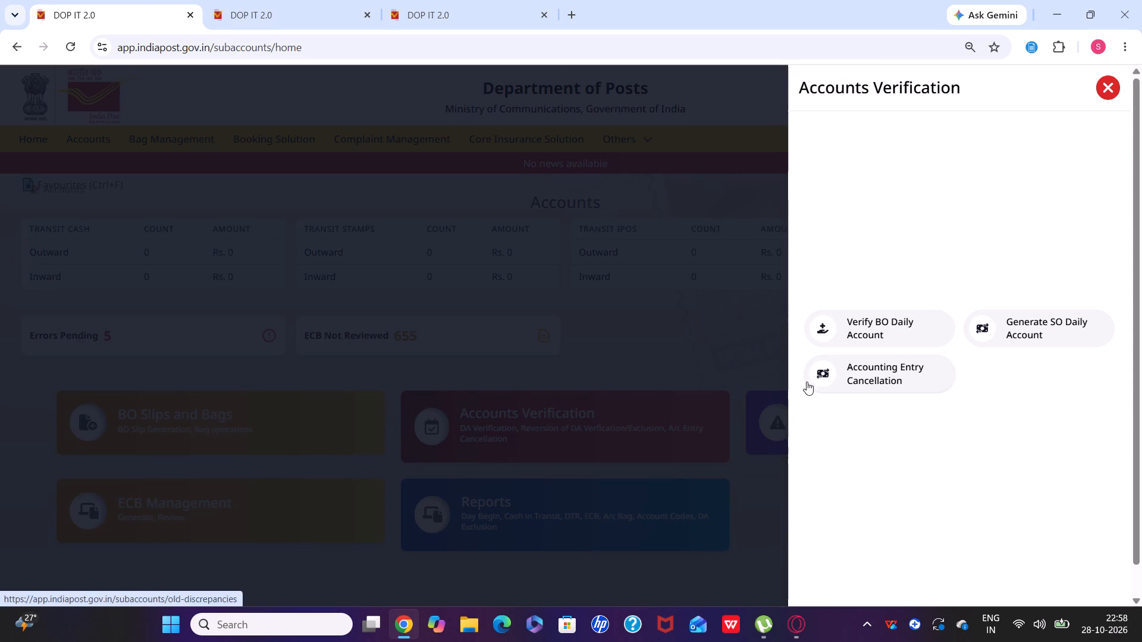
{"action": "left_click_drag", "start_coordinate": [699, 314], "coordinate": [171, 474]}
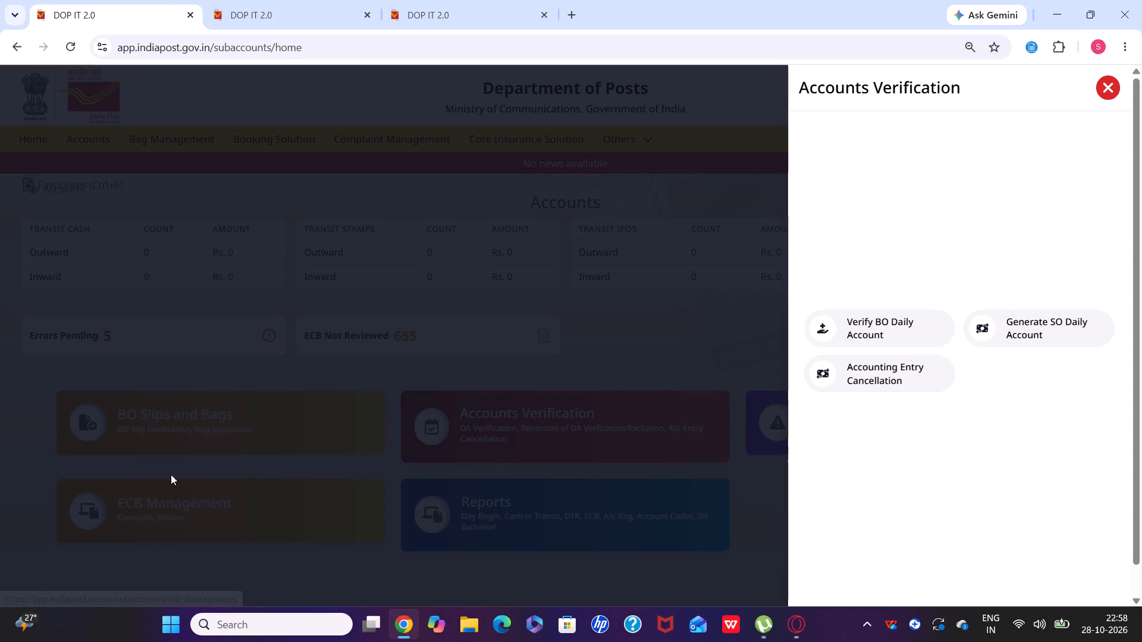
{"action": "left_click_drag", "start_coordinate": [171, 474], "coordinate": [202, 429]}
{"action": "left_click", "coordinate": [202, 429]}
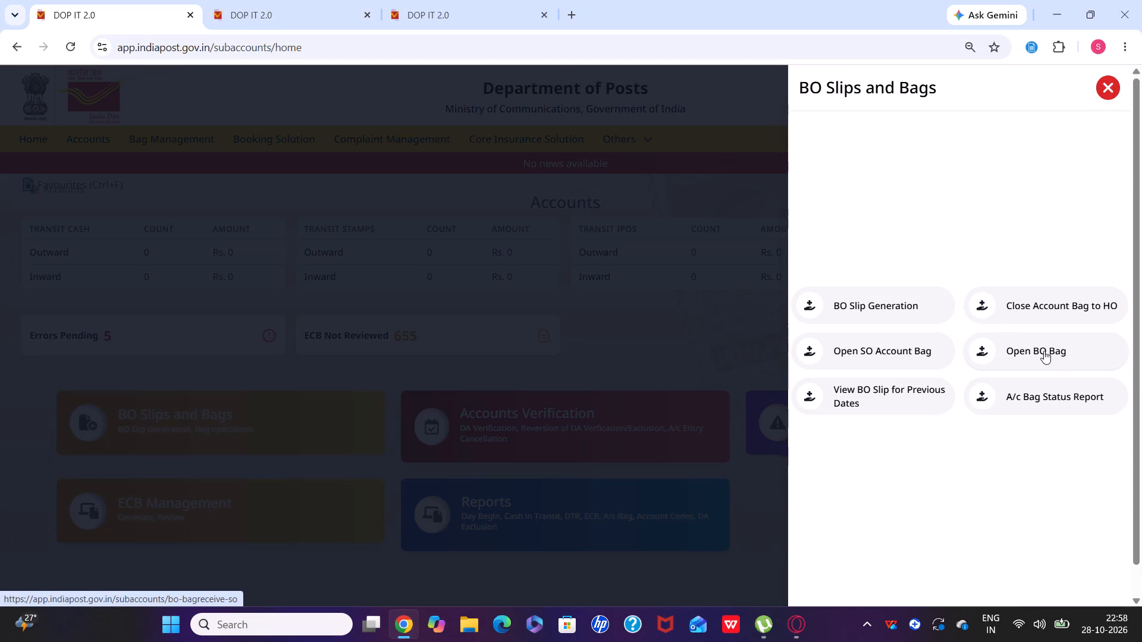
{"action": "left_click", "coordinate": [1060, 357]}
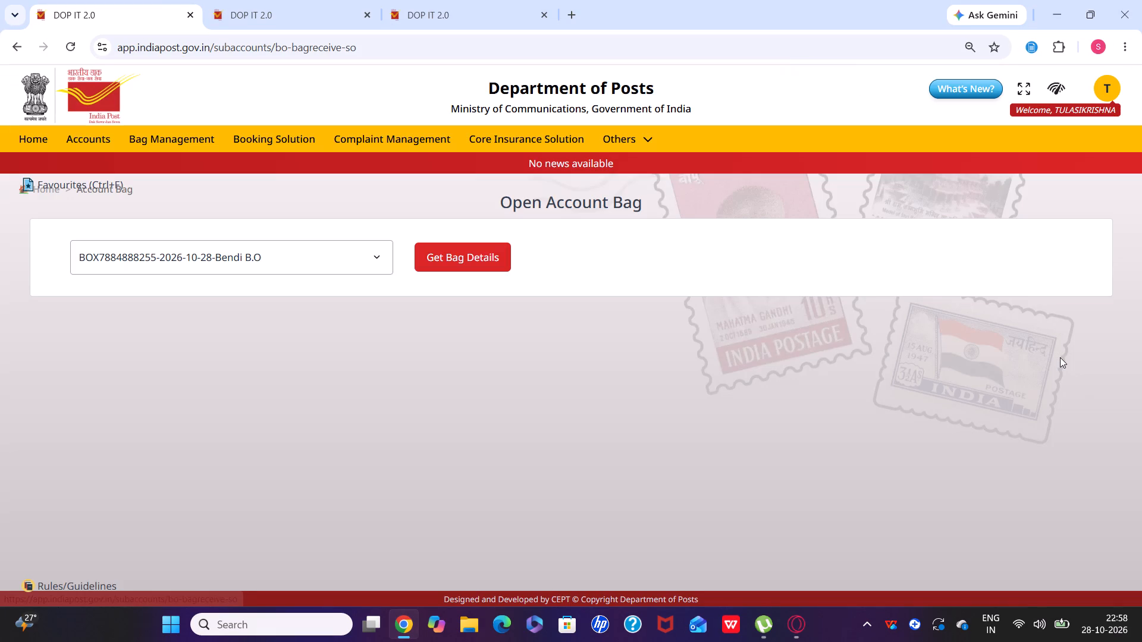
{"action": "left_click", "coordinate": [487, 263]}
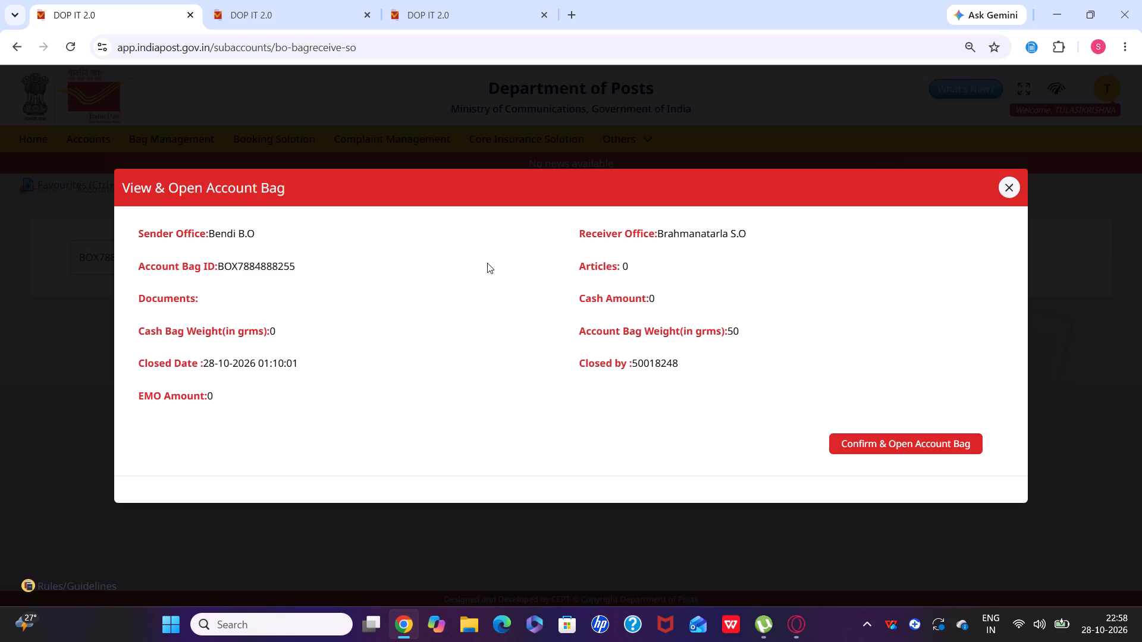
{"action": "left_click", "coordinate": [858, 450]}
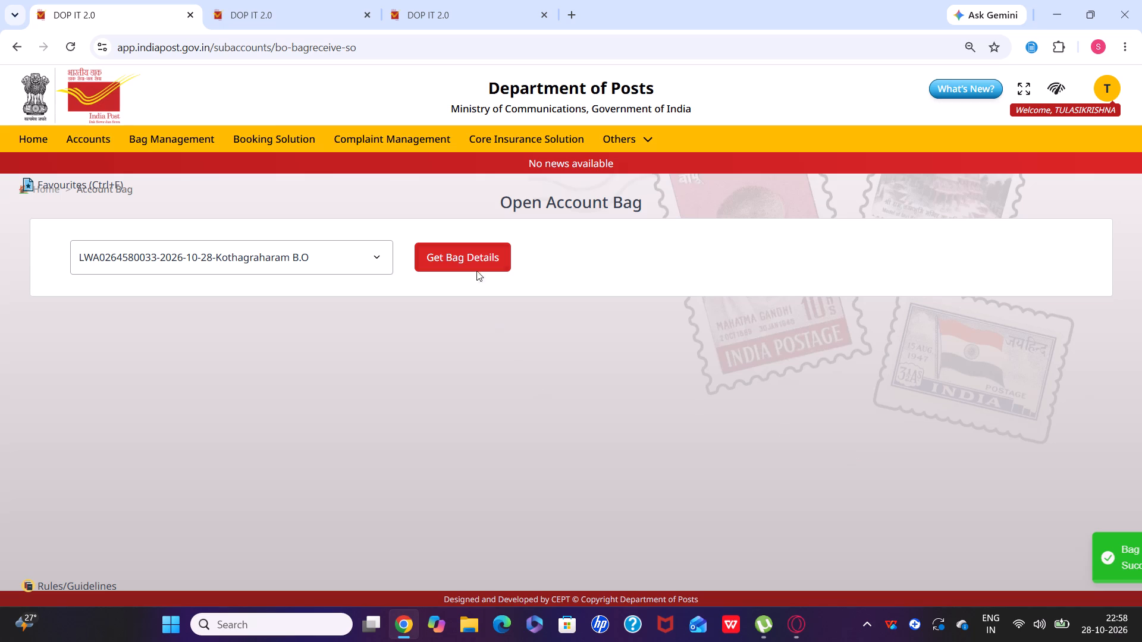
{"action": "left_click", "coordinate": [463, 250]}
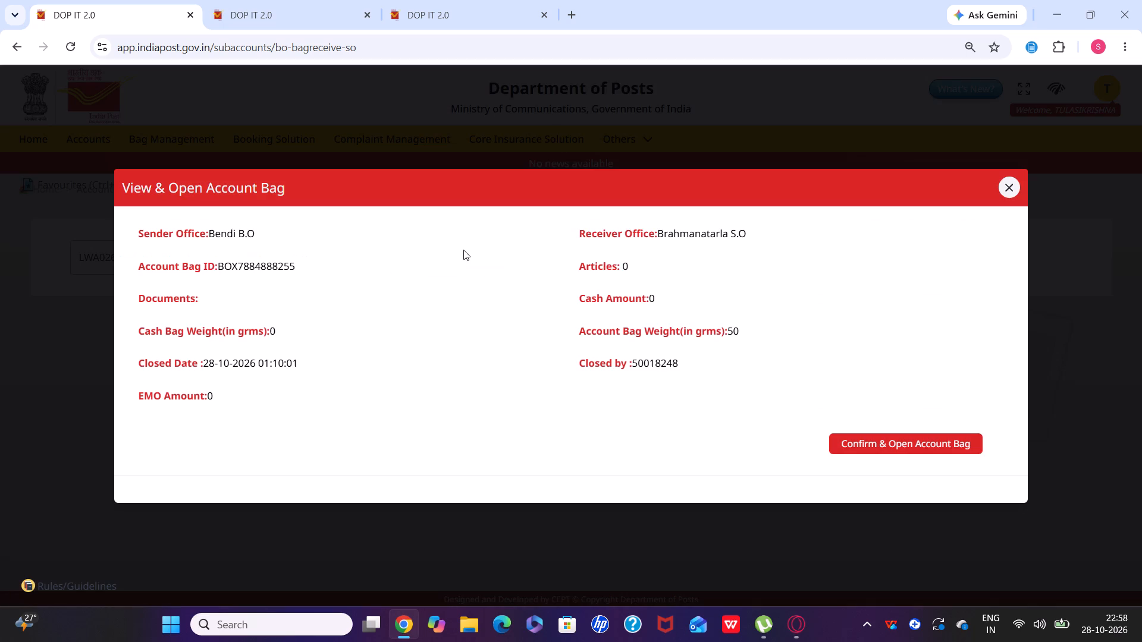
{"action": "left_click", "coordinate": [946, 445]}
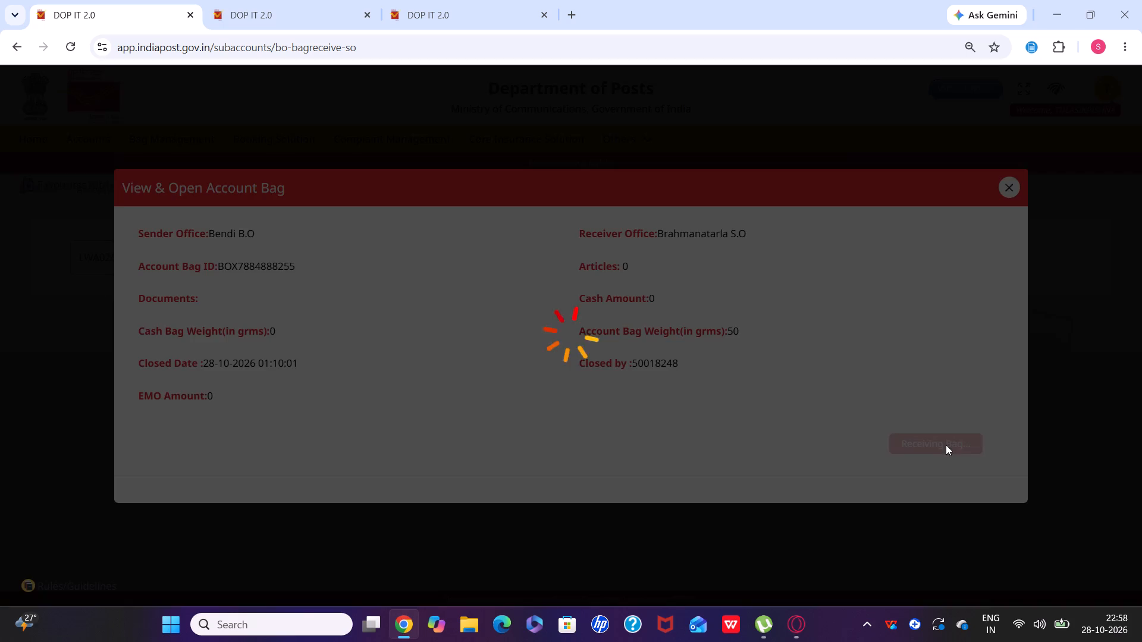
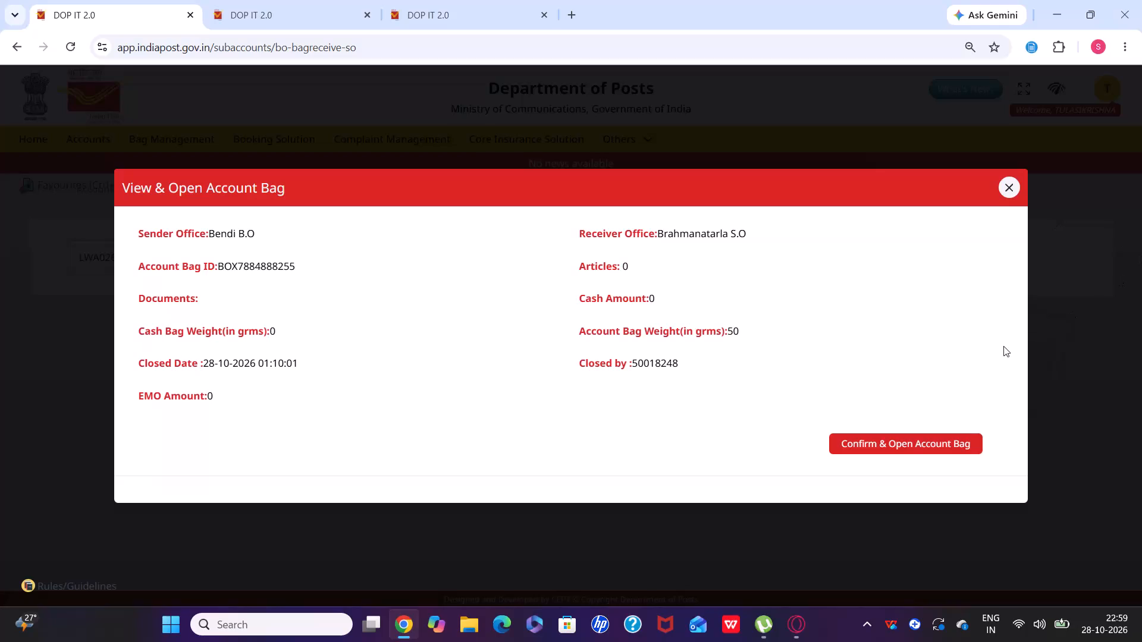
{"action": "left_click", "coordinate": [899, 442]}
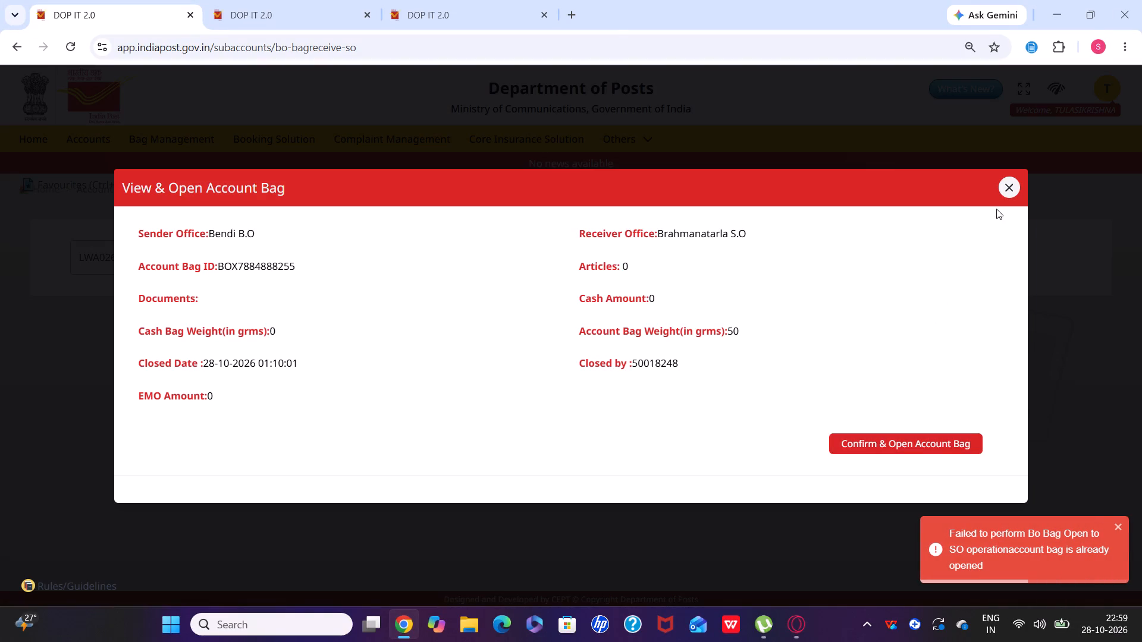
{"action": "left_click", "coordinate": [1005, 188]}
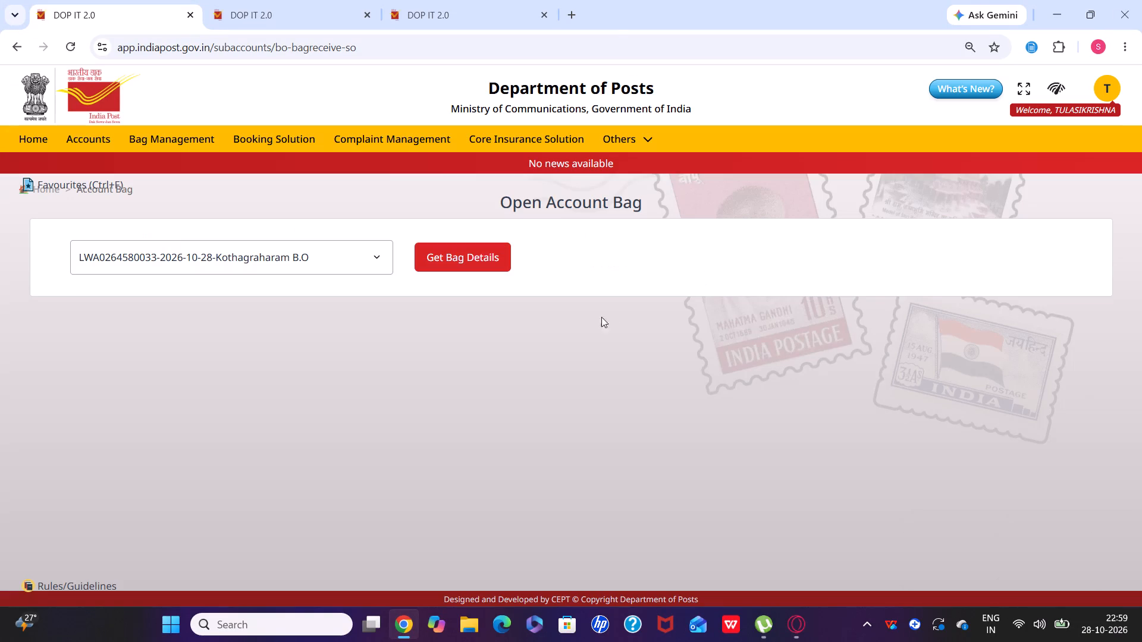
{"action": "left_click", "coordinate": [358, 265]}
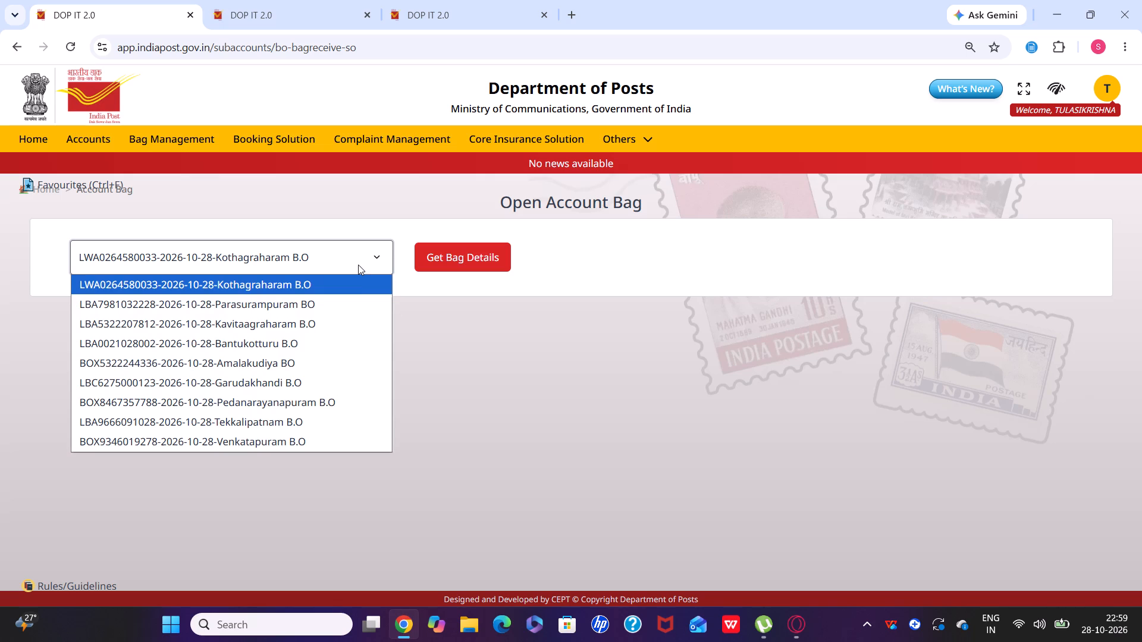
{"action": "left_click", "coordinate": [359, 300]}
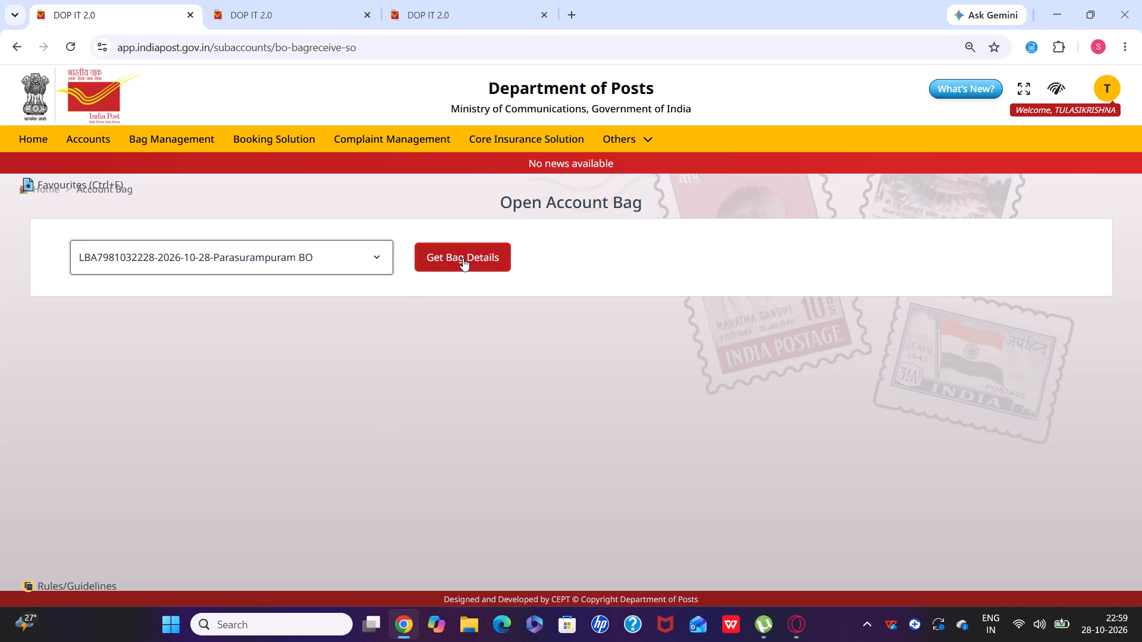
{"action": "left_click", "coordinate": [463, 258]}
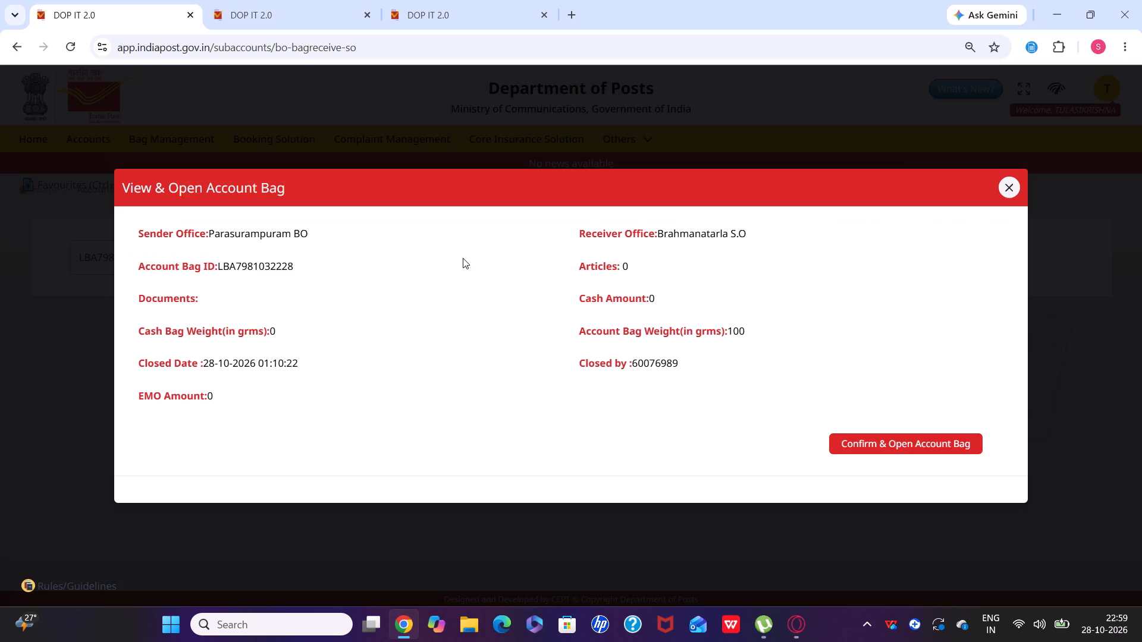
{"action": "left_click", "coordinate": [463, 258]}
{"action": "left_click", "coordinate": [850, 442]}
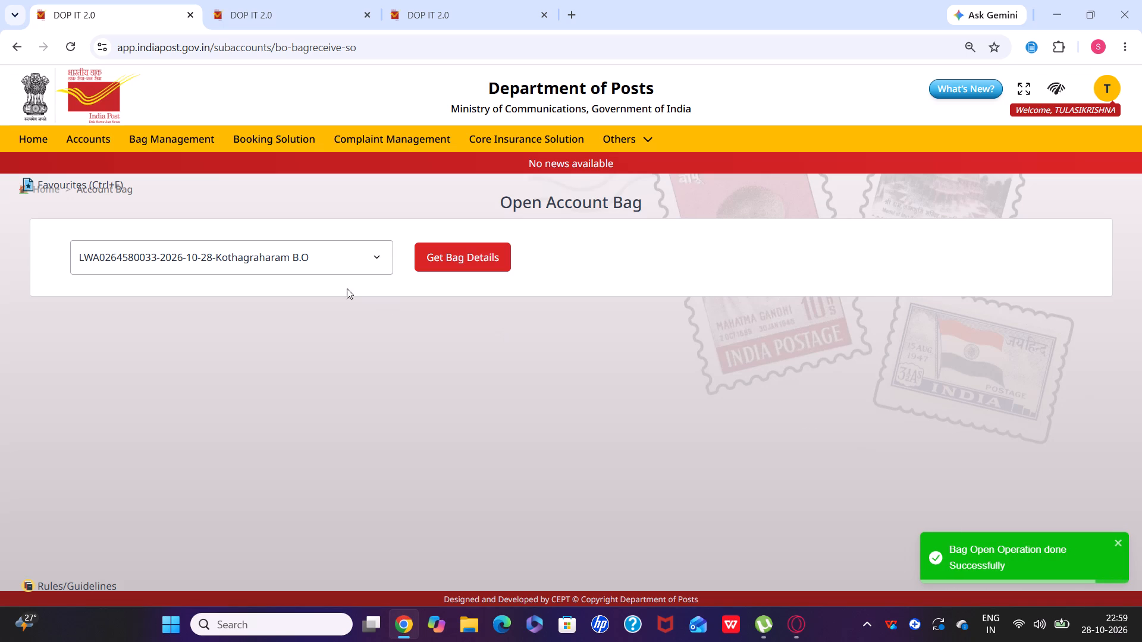
{"action": "left_click", "coordinate": [343, 256]}
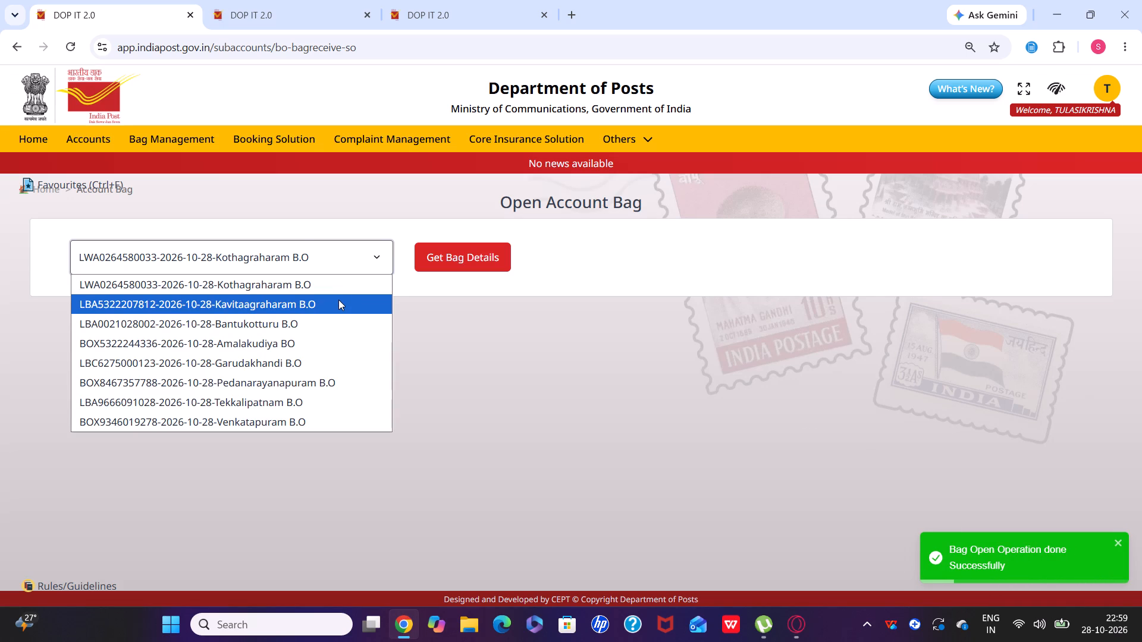
{"action": "left_click", "coordinate": [338, 300]}
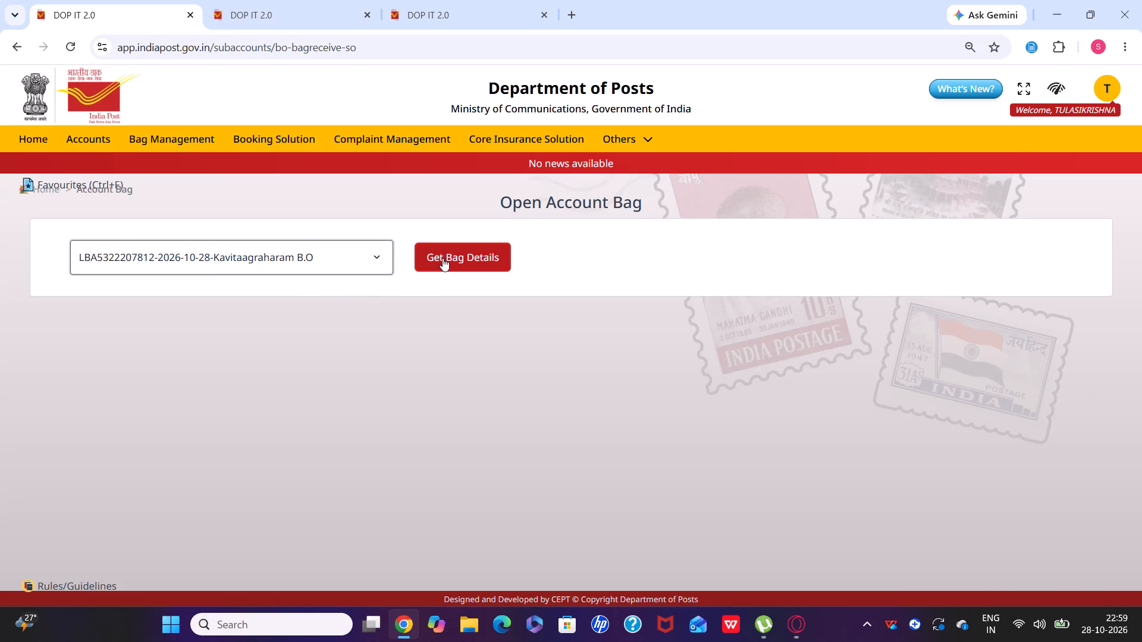
{"action": "left_click", "coordinate": [443, 258]}
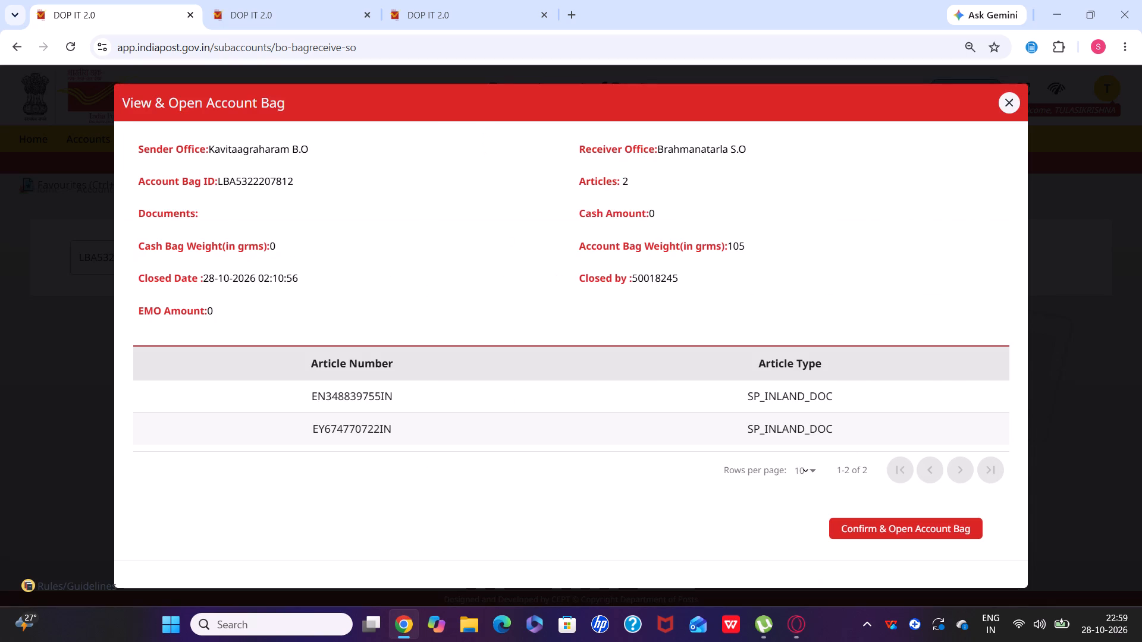
{"action": "left_click", "coordinate": [870, 534]}
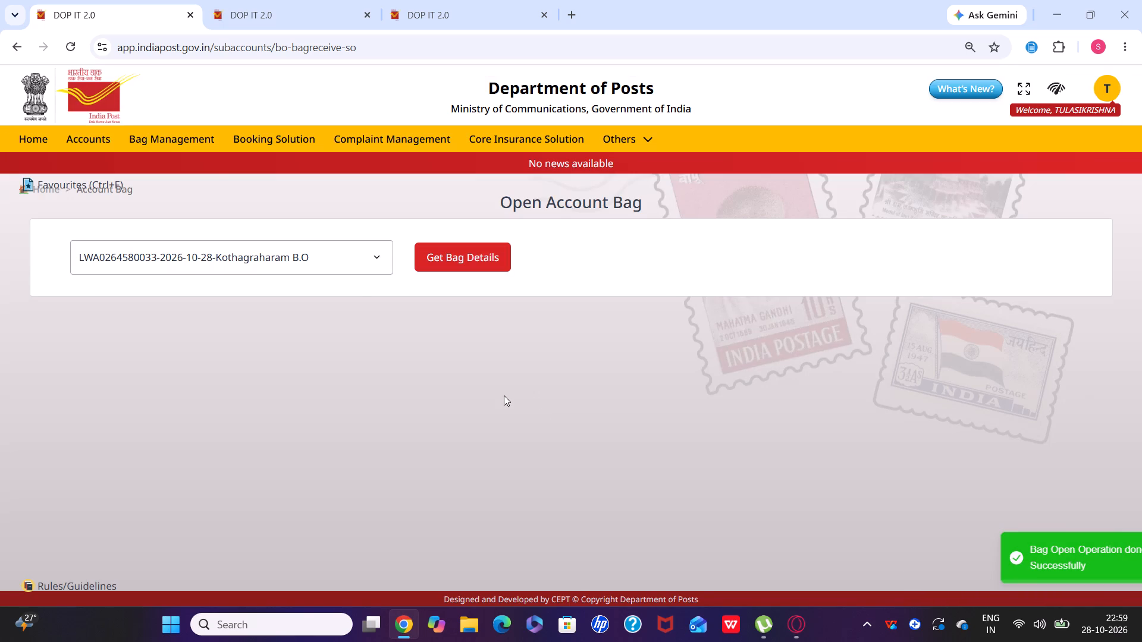
{"action": "left_click", "coordinate": [336, 256]}
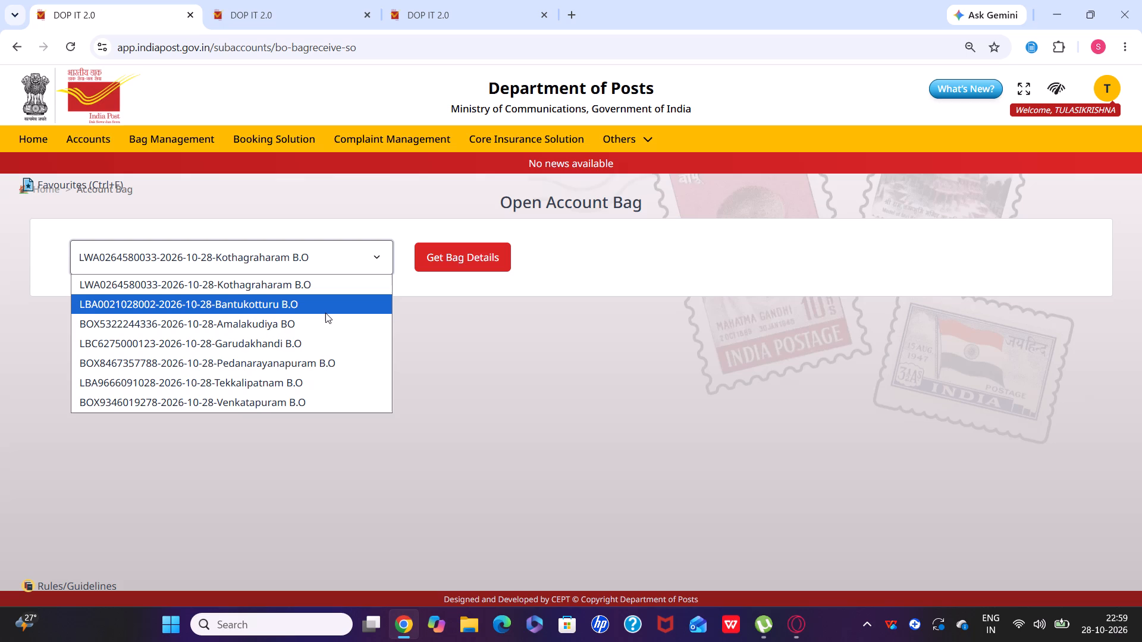
{"action": "left_click", "coordinate": [325, 313]}
{"action": "left_click", "coordinate": [430, 259]}
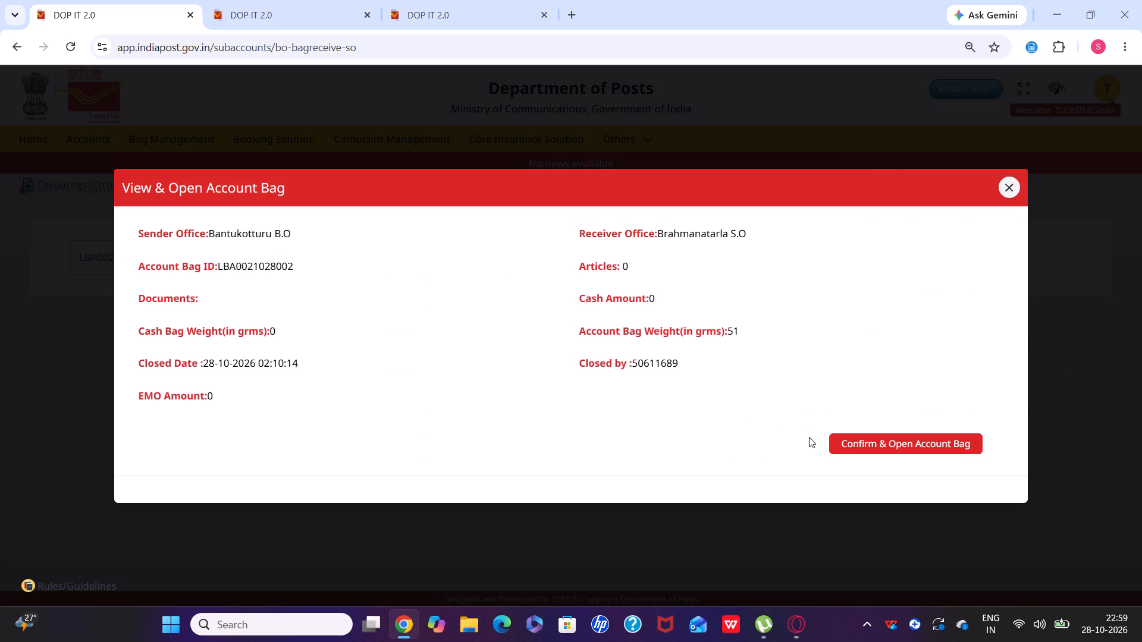
{"action": "left_click", "coordinate": [864, 438]}
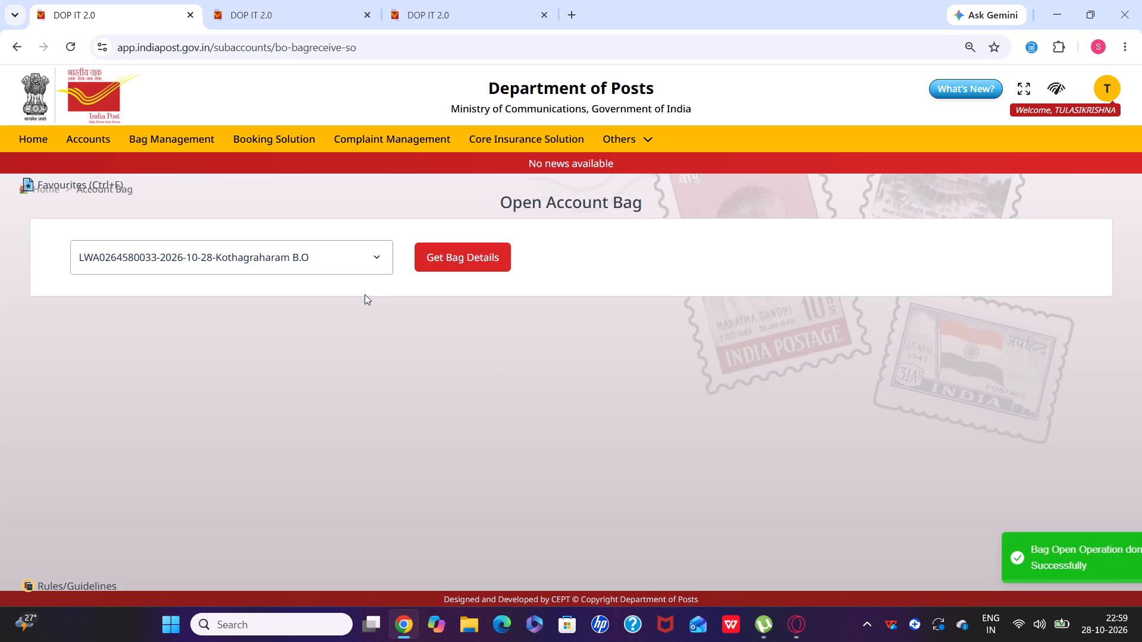
{"action": "left_click", "coordinate": [330, 257]}
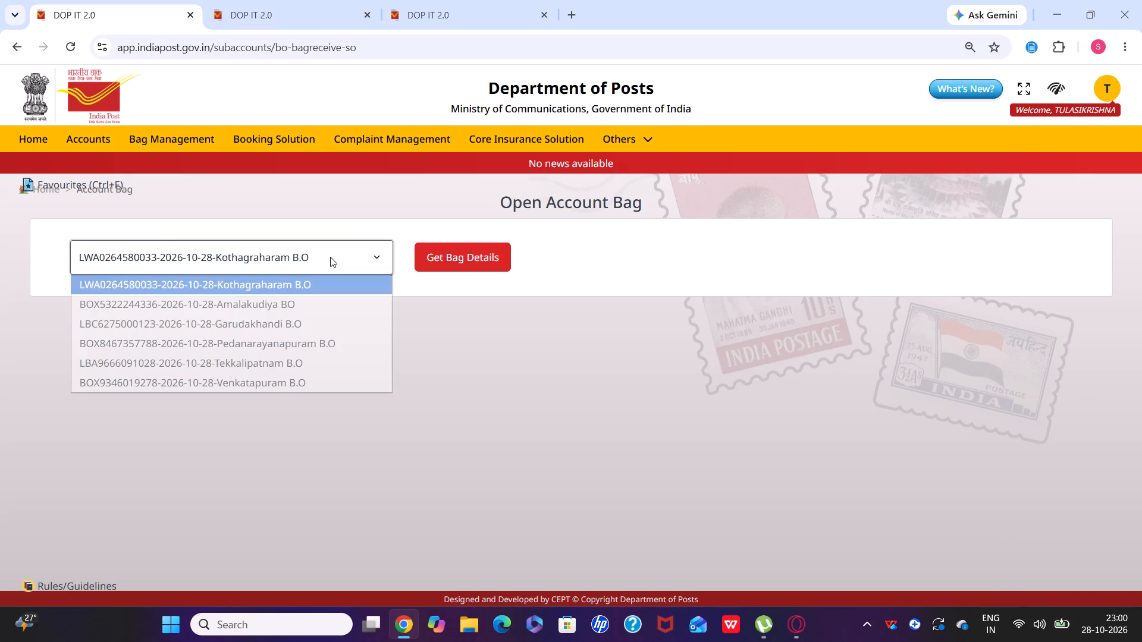
{"action": "left_click", "coordinate": [325, 309]}
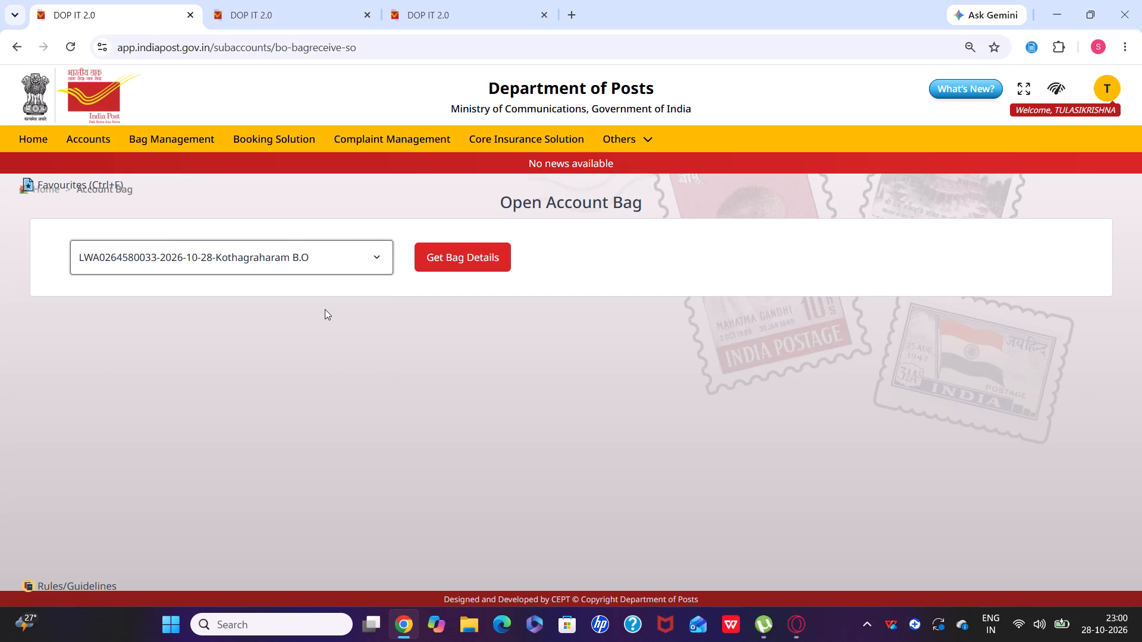
{"action": "left_click", "coordinate": [455, 260]}
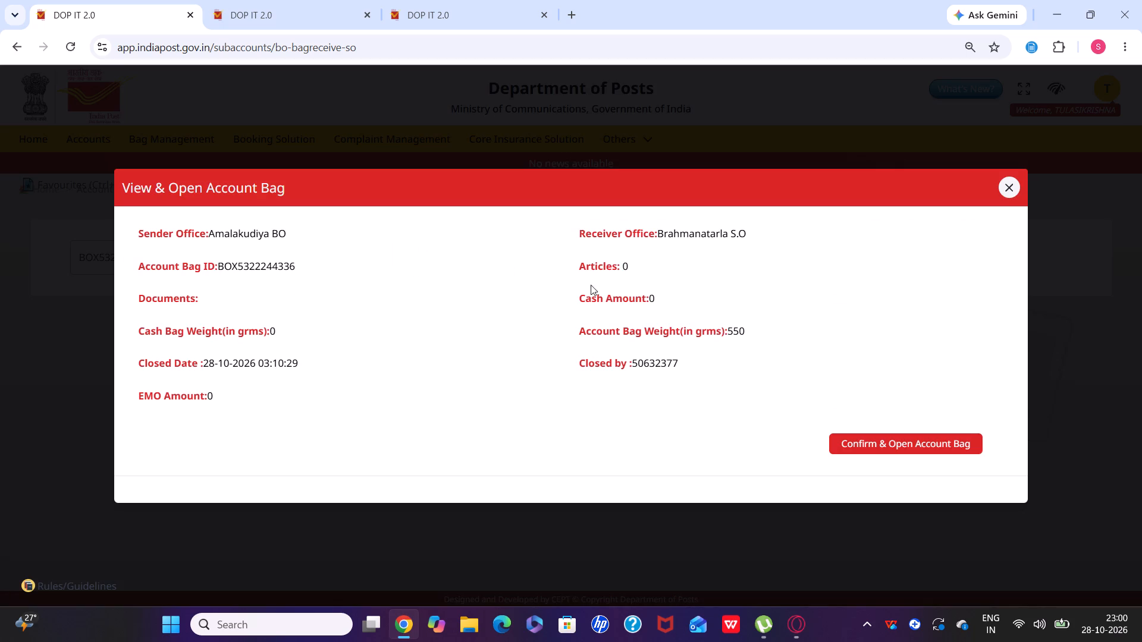
{"action": "left_click", "coordinate": [862, 448]}
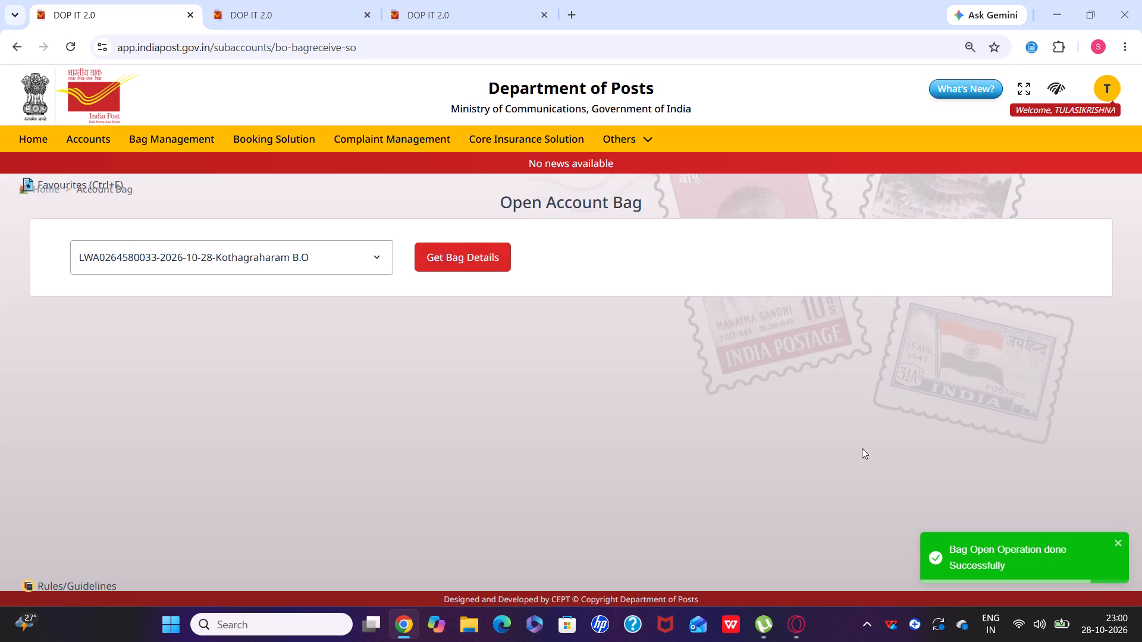
{"action": "left_click", "coordinate": [358, 259]}
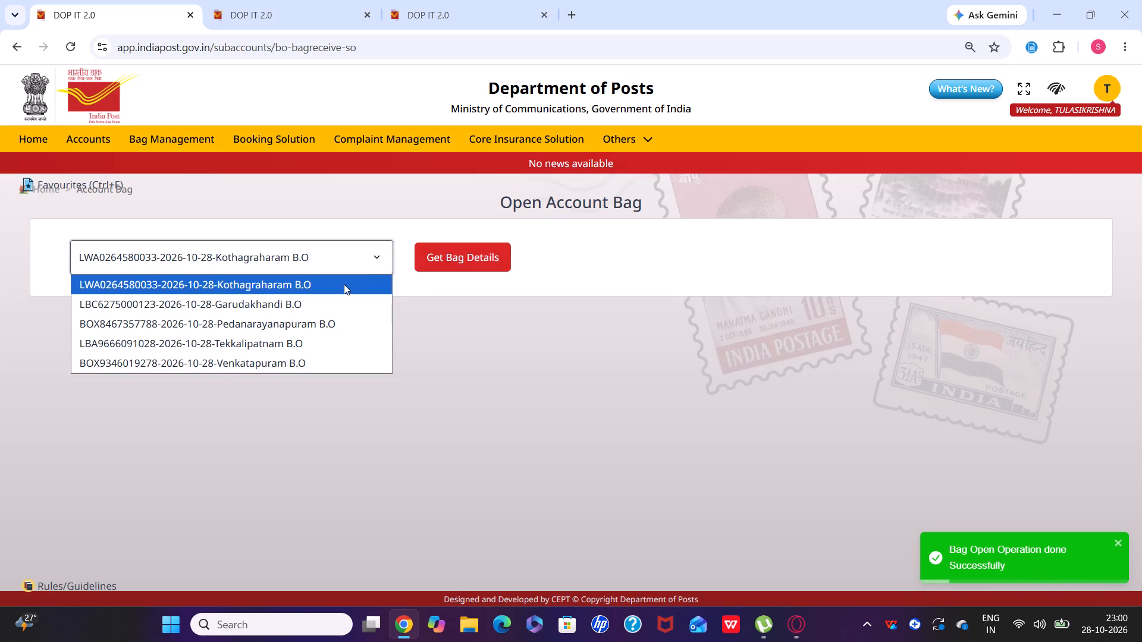
{"action": "left_click", "coordinate": [342, 304]}
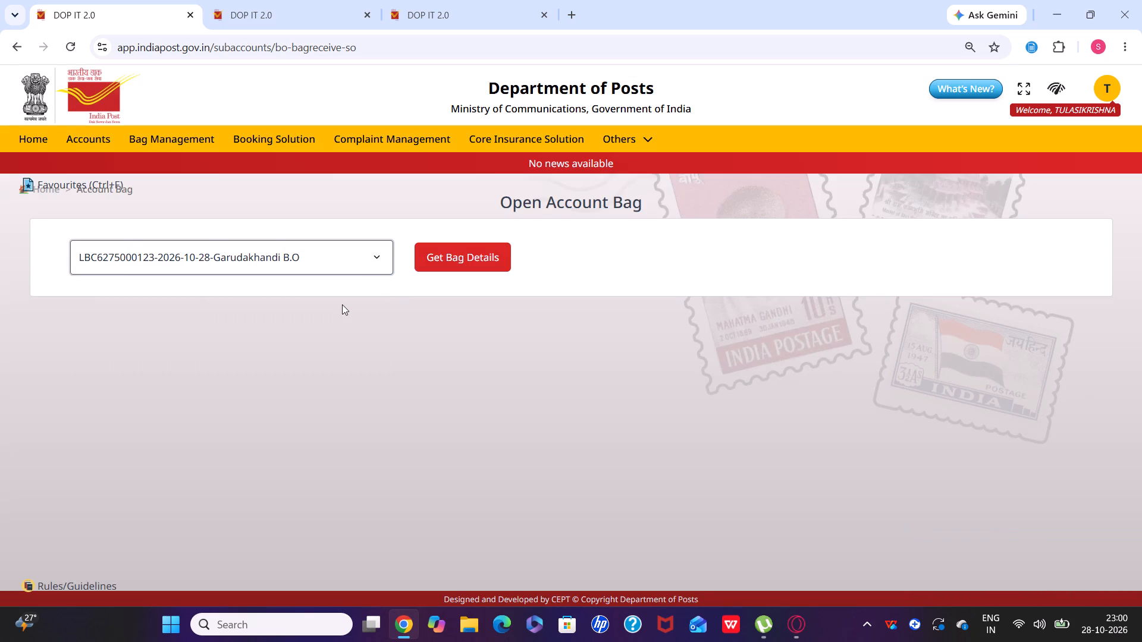
{"action": "left_click", "coordinate": [468, 256]}
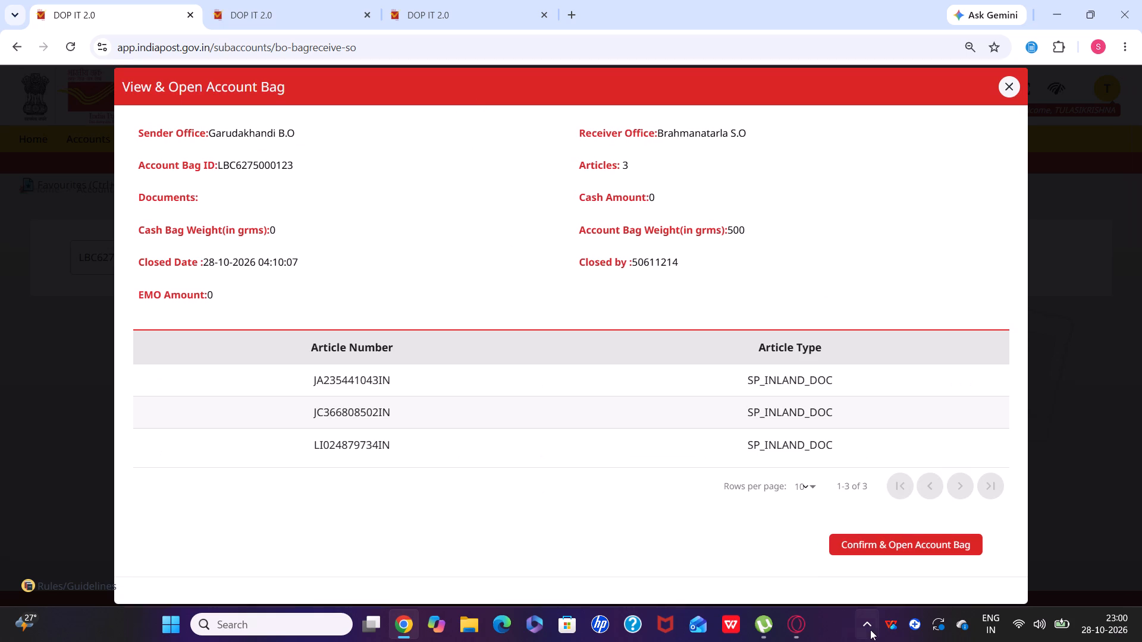
{"action": "left_click", "coordinate": [879, 542]}
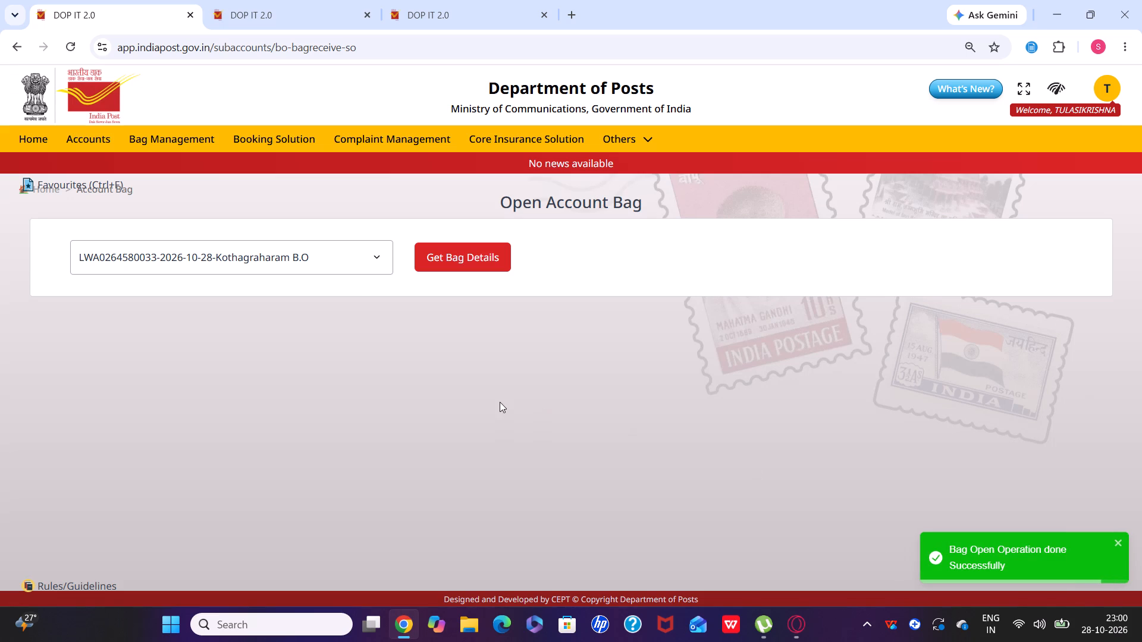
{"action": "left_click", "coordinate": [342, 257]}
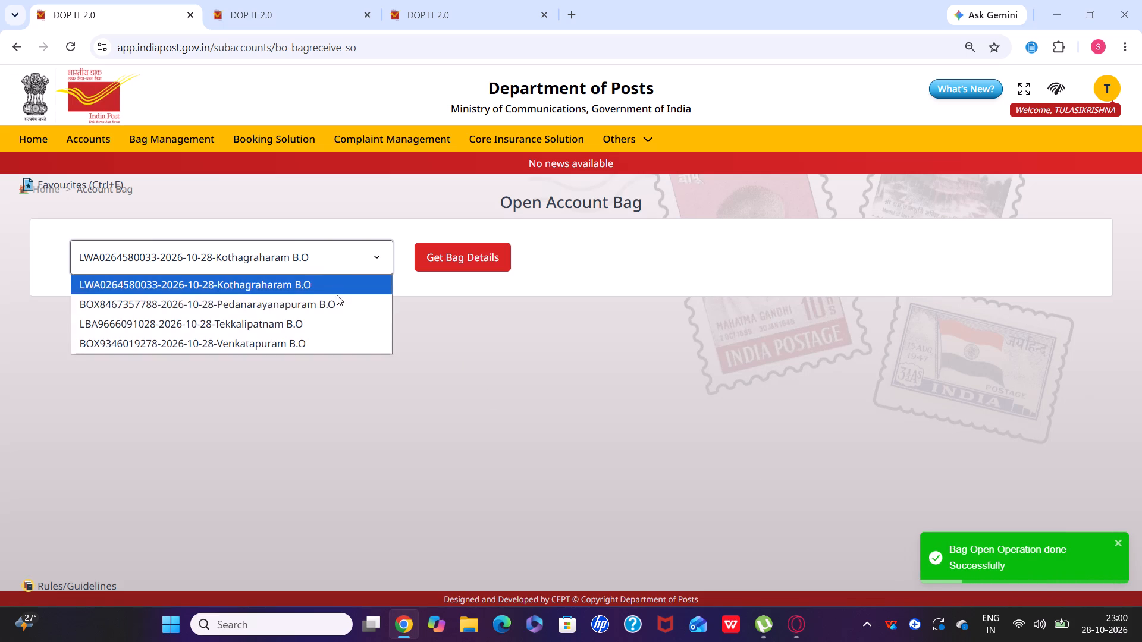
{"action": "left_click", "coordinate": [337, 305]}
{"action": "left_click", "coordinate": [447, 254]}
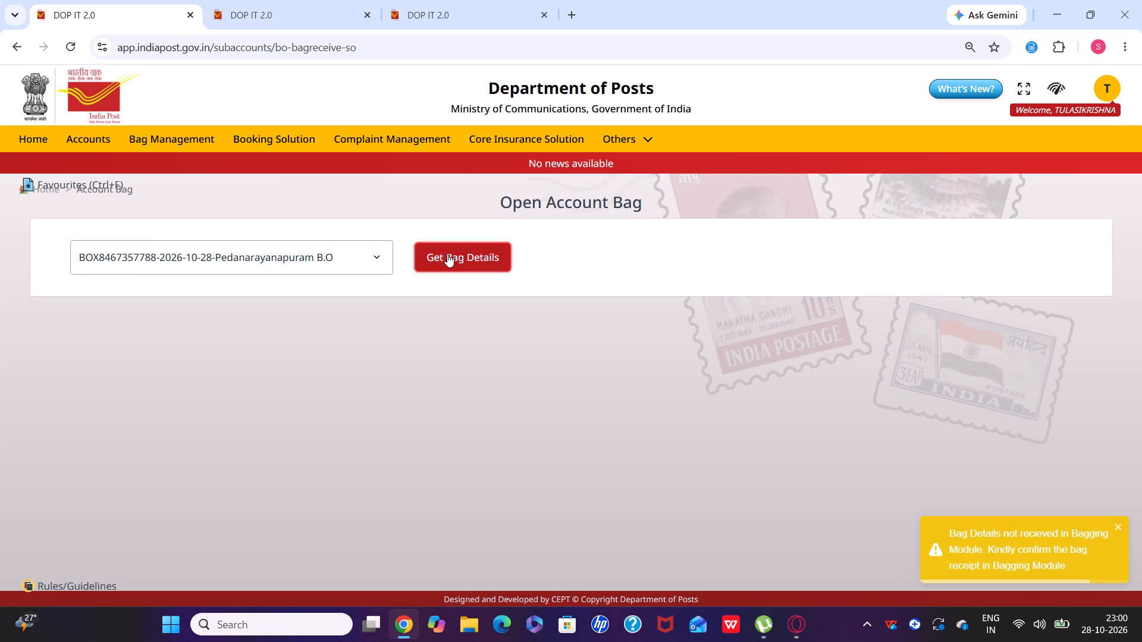
{"action": "left_click", "coordinate": [346, 251]}
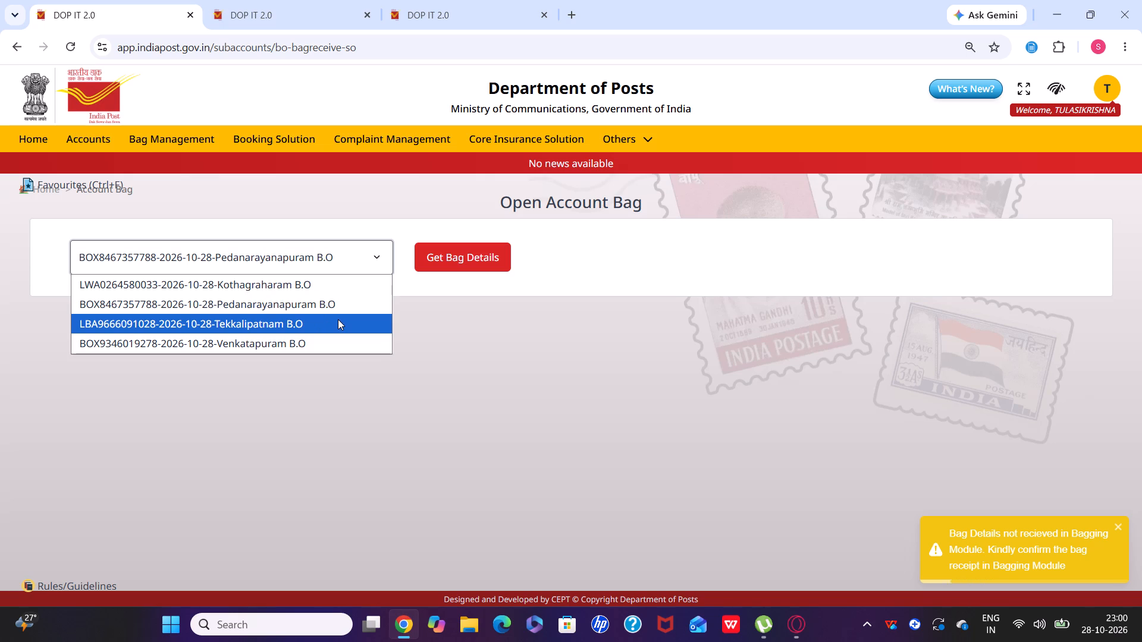
{"action": "left_click", "coordinate": [338, 319]}
{"action": "left_click", "coordinate": [442, 259]}
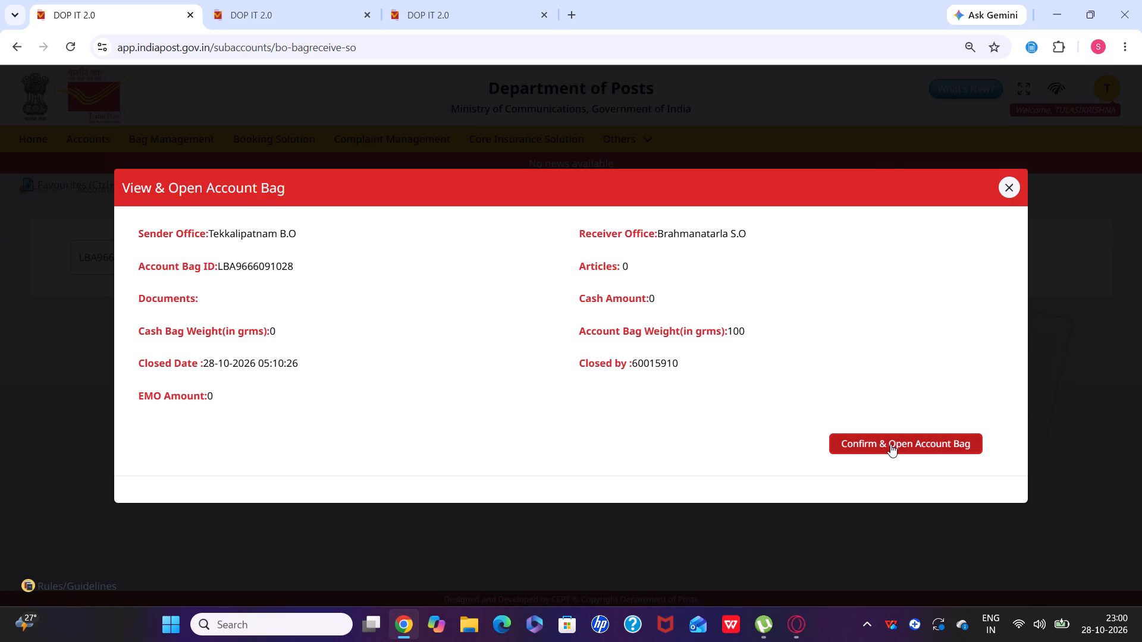
{"action": "left_click", "coordinate": [890, 444]}
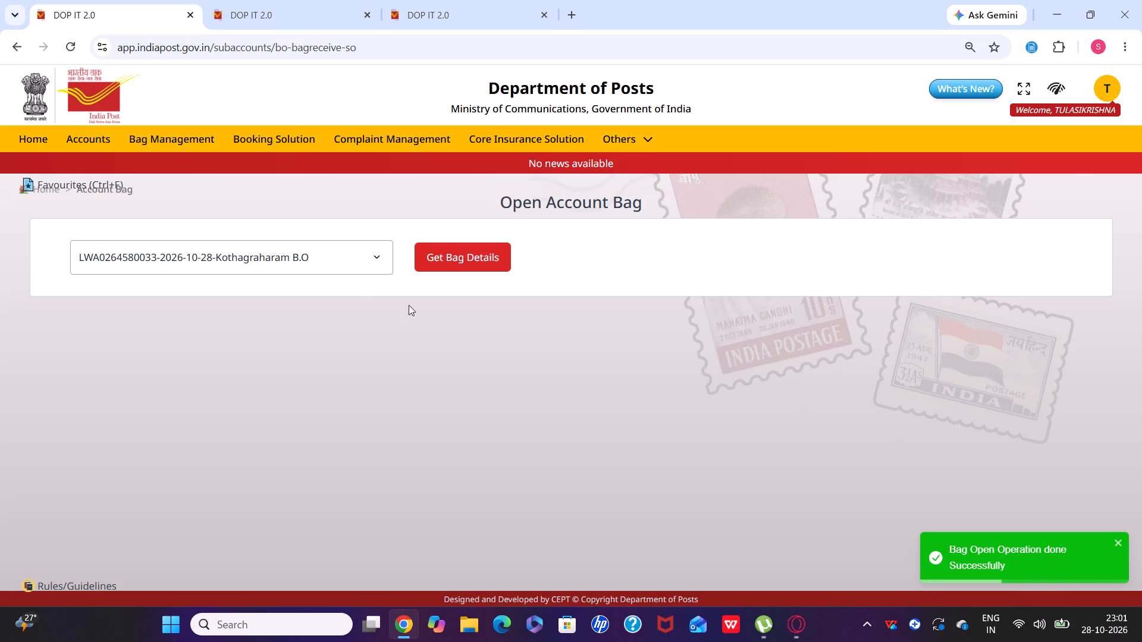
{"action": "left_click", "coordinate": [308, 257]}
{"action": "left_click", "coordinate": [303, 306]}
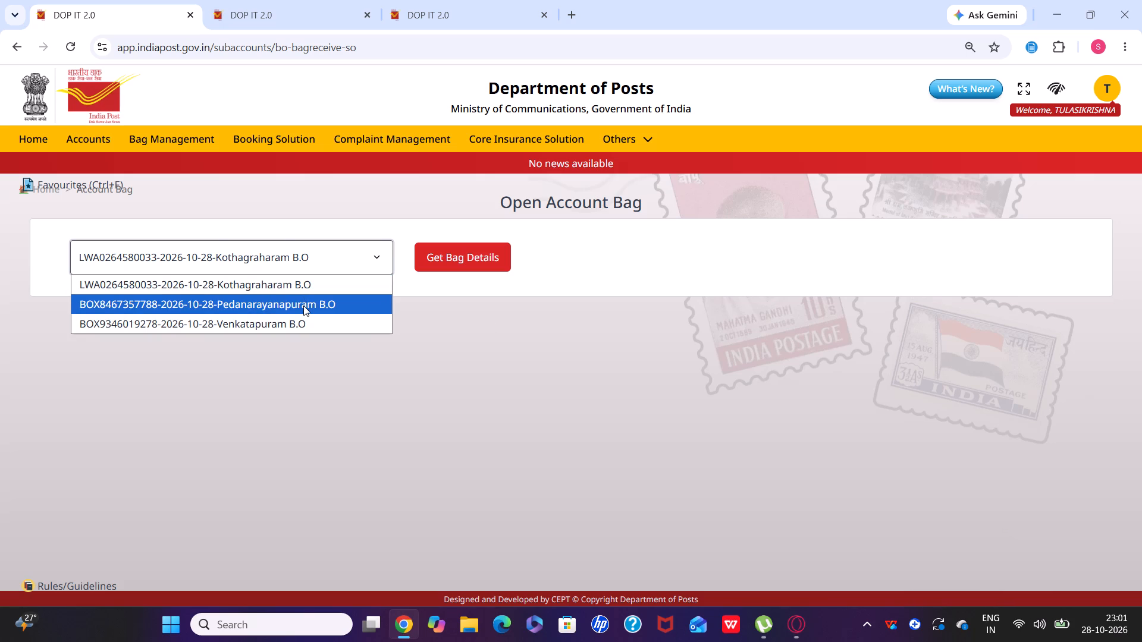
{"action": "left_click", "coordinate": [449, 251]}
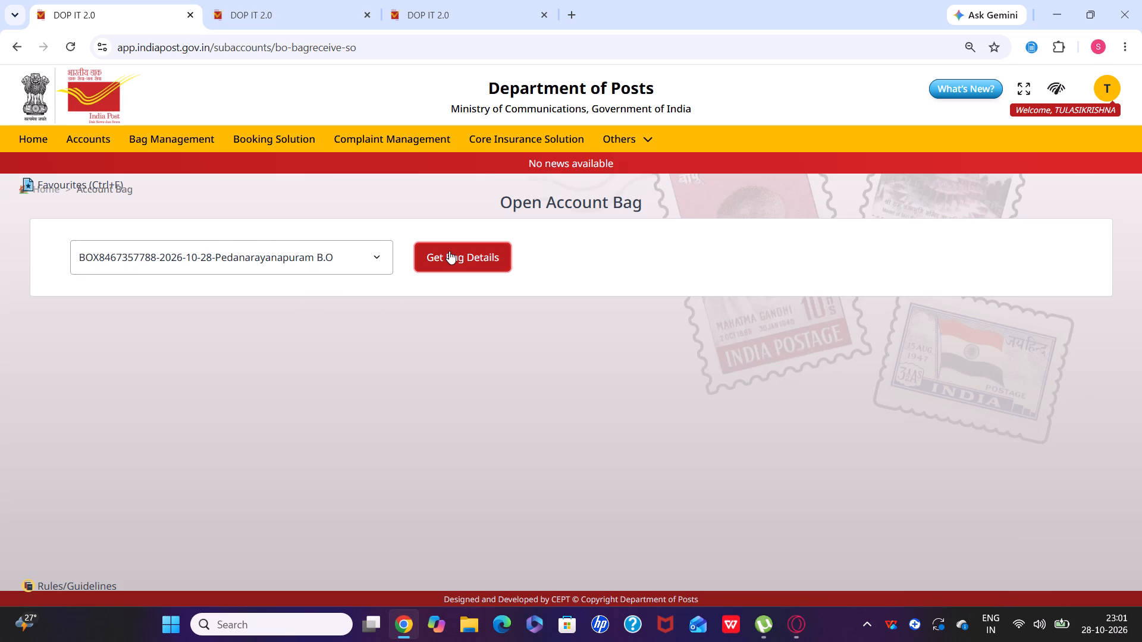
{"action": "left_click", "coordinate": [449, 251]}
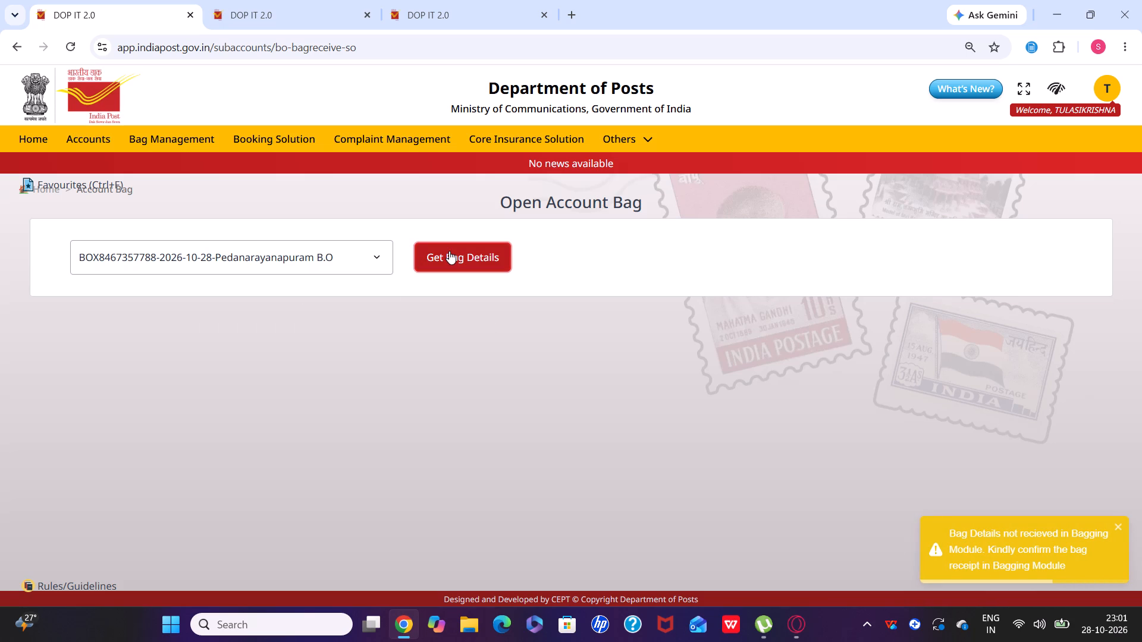
{"action": "left_click", "coordinate": [343, 255]}
{"action": "left_click", "coordinate": [325, 323]}
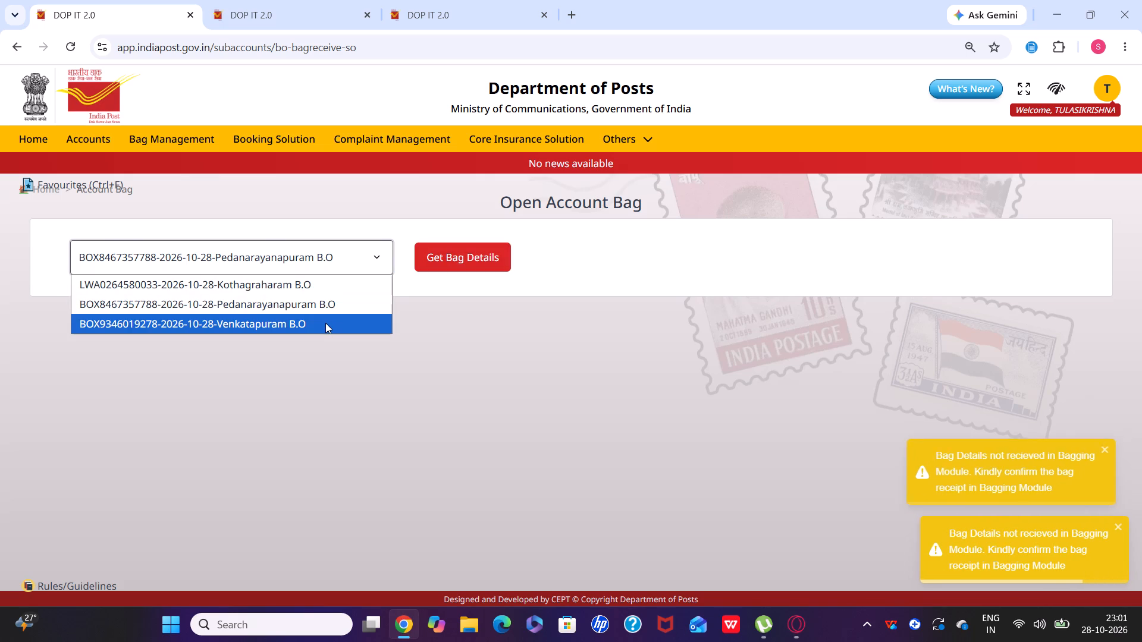
{"action": "left_click", "coordinate": [459, 255]}
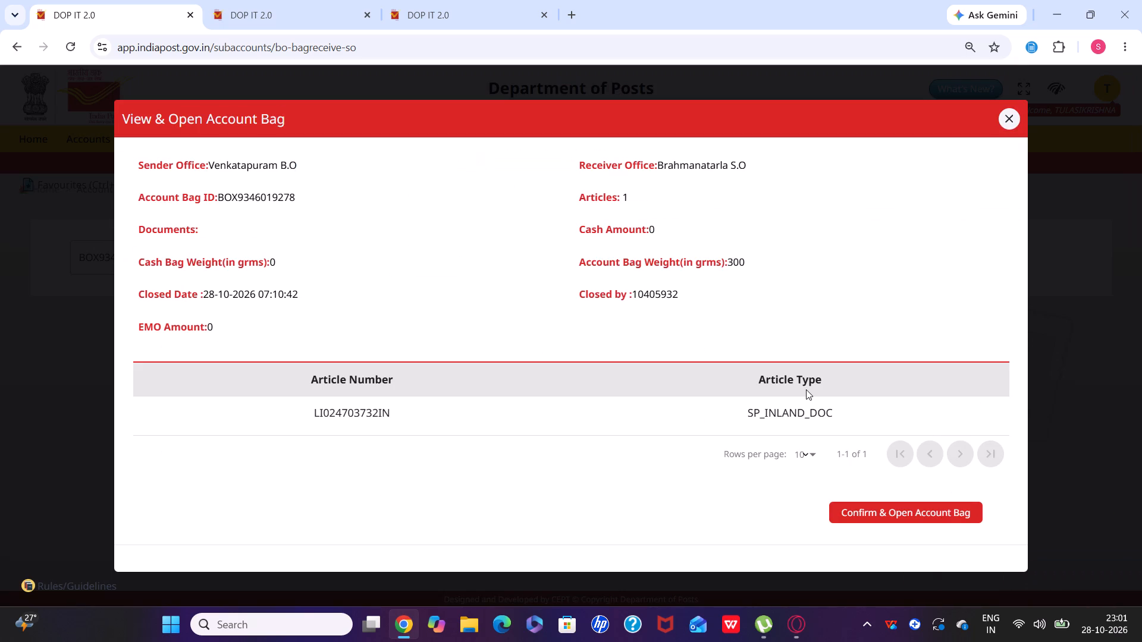
{"action": "left_click", "coordinate": [856, 512]}
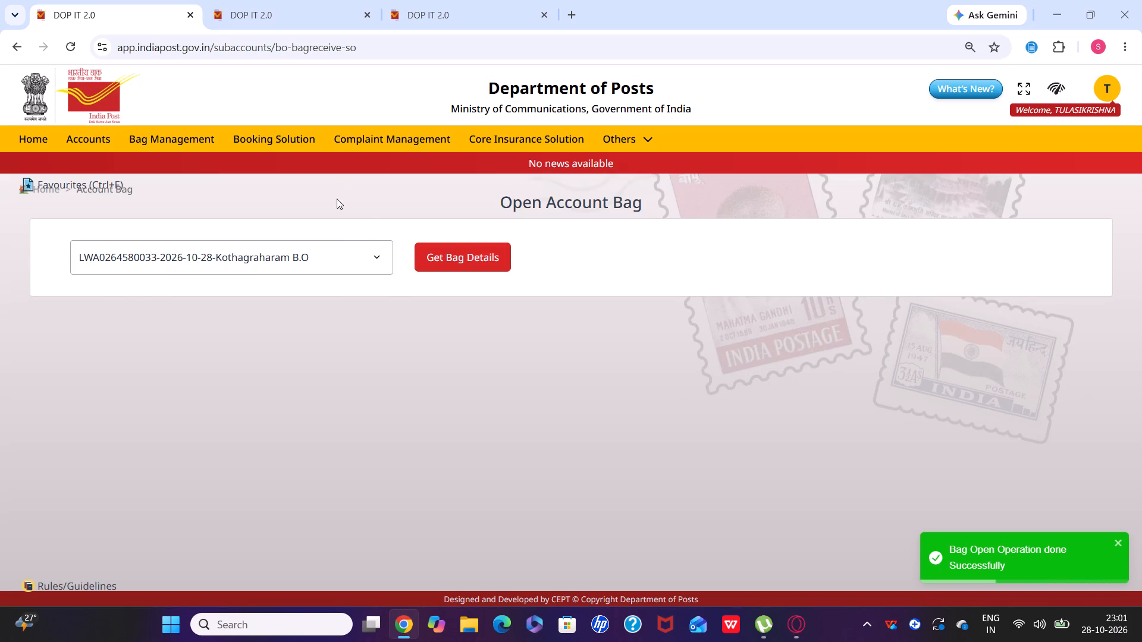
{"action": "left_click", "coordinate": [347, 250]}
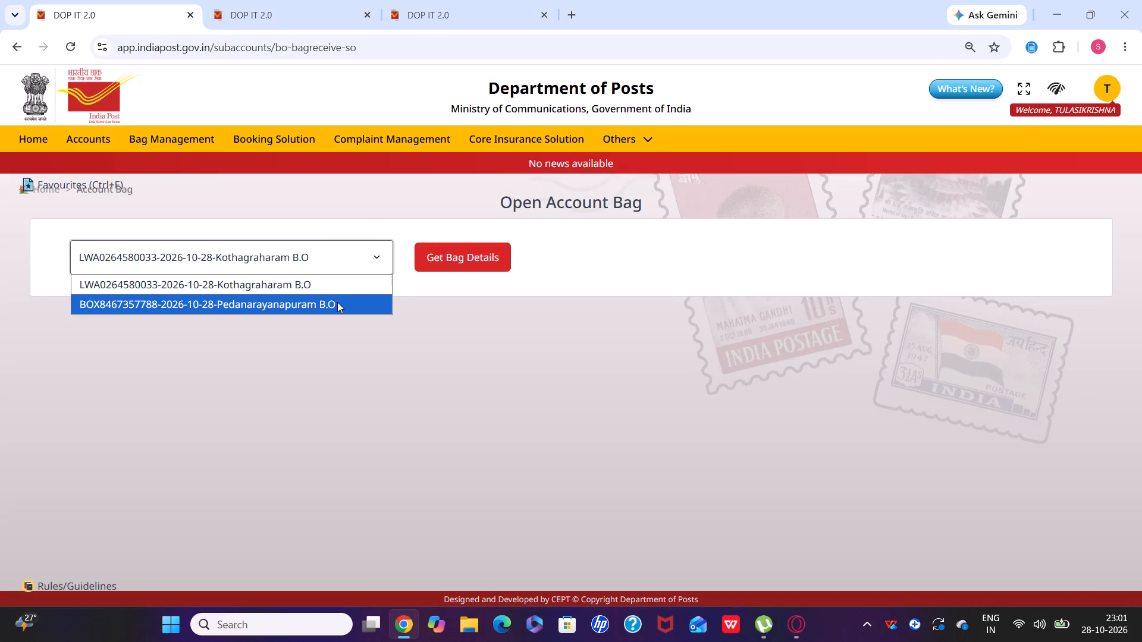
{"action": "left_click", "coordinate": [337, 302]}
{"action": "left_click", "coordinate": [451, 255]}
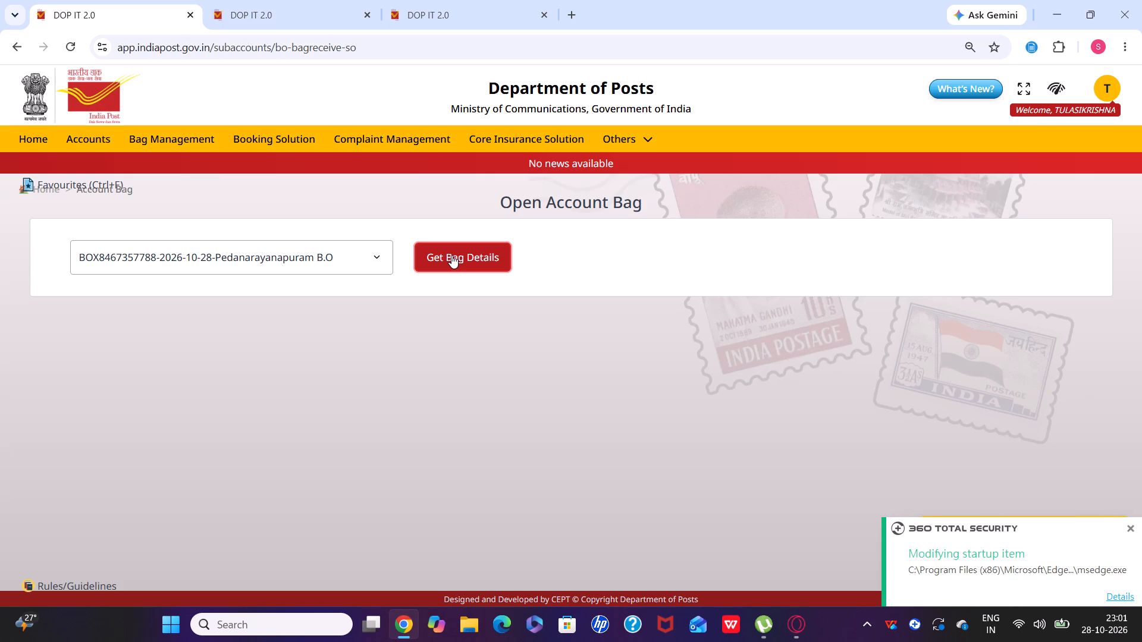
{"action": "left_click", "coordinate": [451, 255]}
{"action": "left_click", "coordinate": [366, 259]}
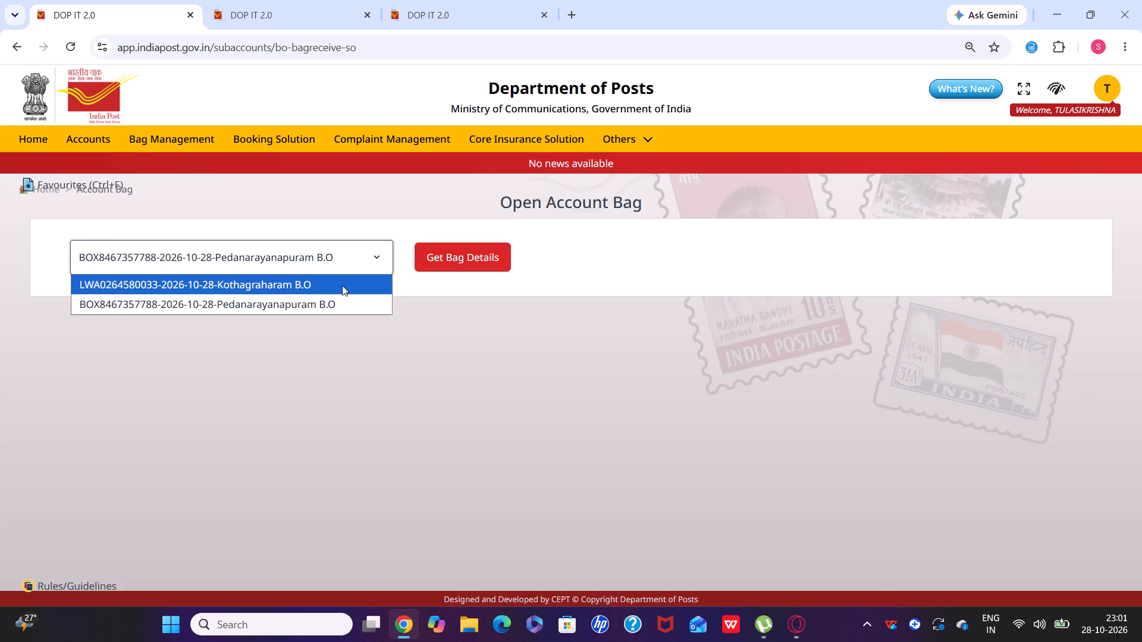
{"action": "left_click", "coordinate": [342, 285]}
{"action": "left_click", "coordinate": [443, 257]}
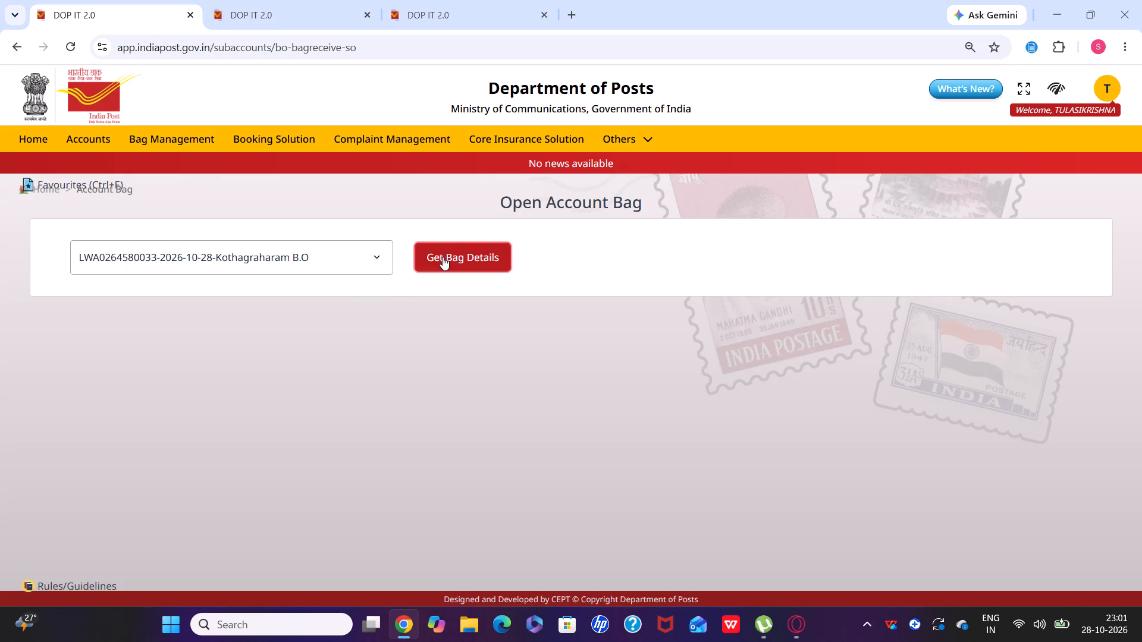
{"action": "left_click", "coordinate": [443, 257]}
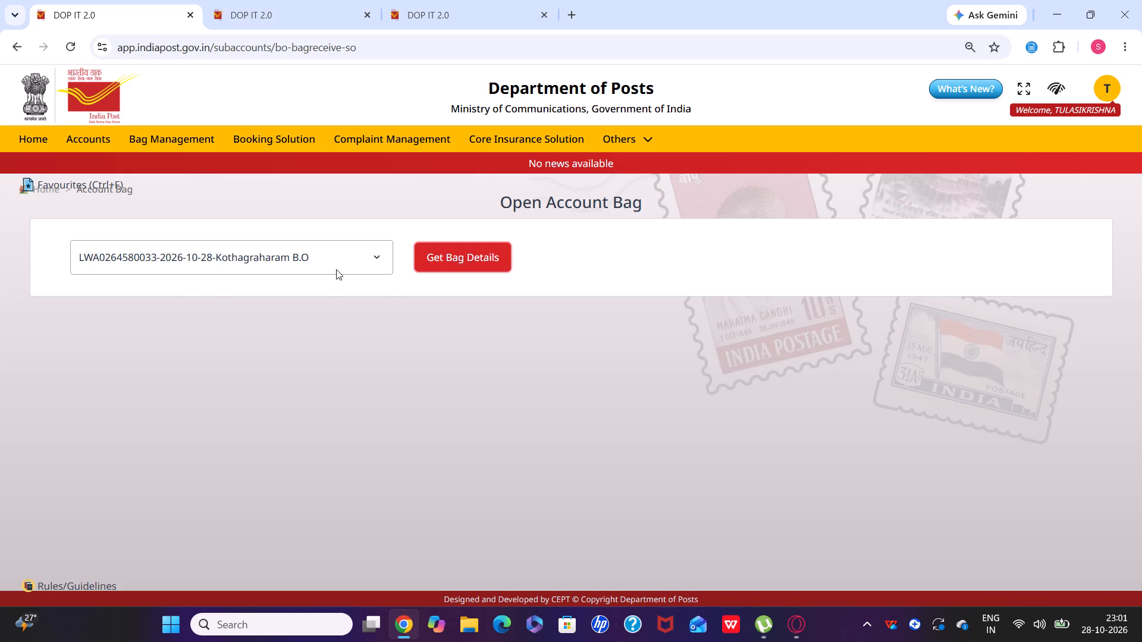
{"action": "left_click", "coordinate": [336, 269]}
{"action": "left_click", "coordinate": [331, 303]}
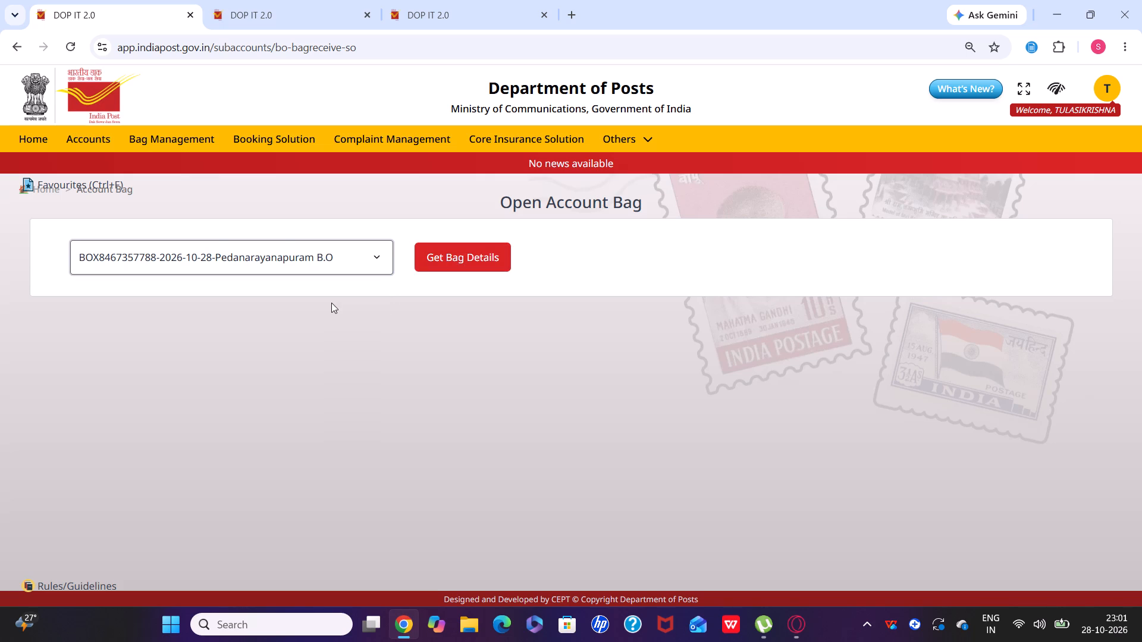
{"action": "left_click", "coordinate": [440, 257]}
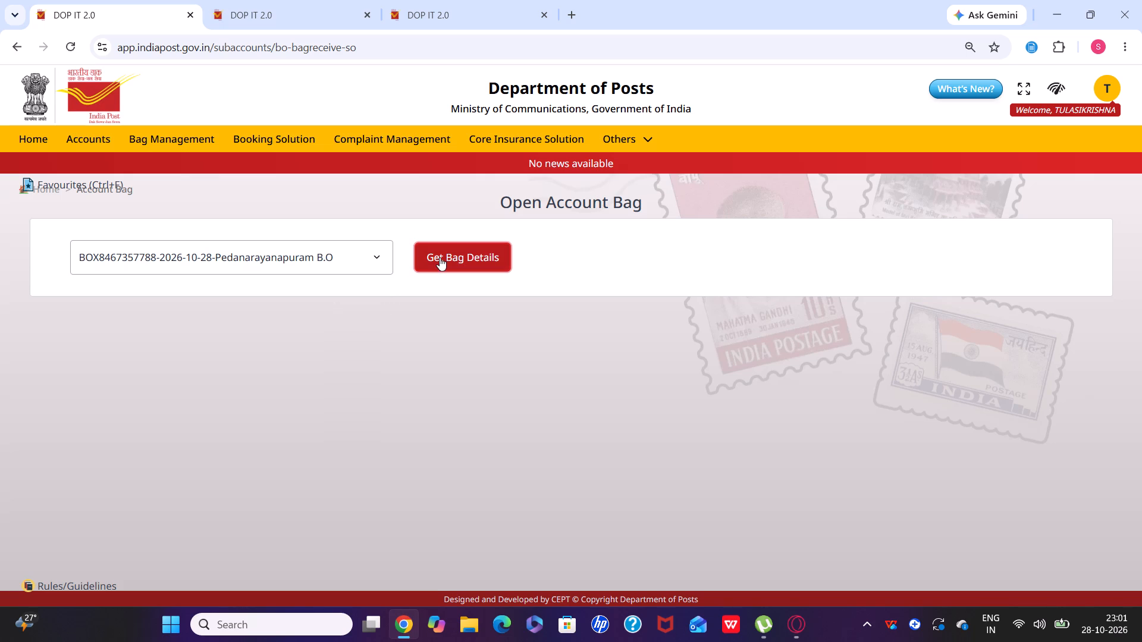
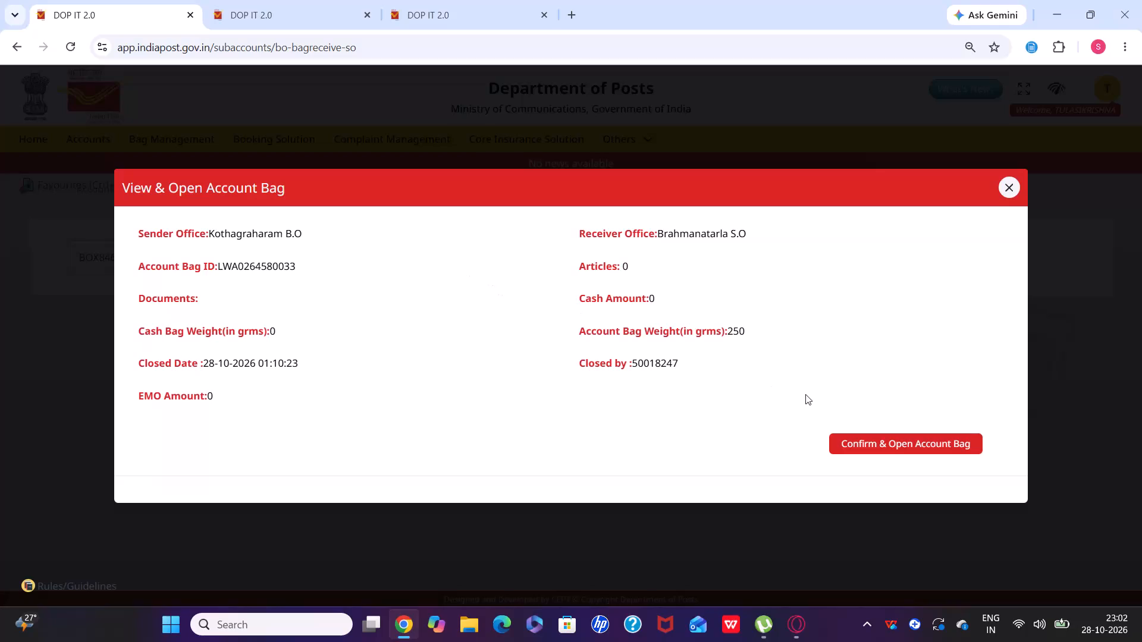
{"action": "left_click", "coordinate": [902, 446]}
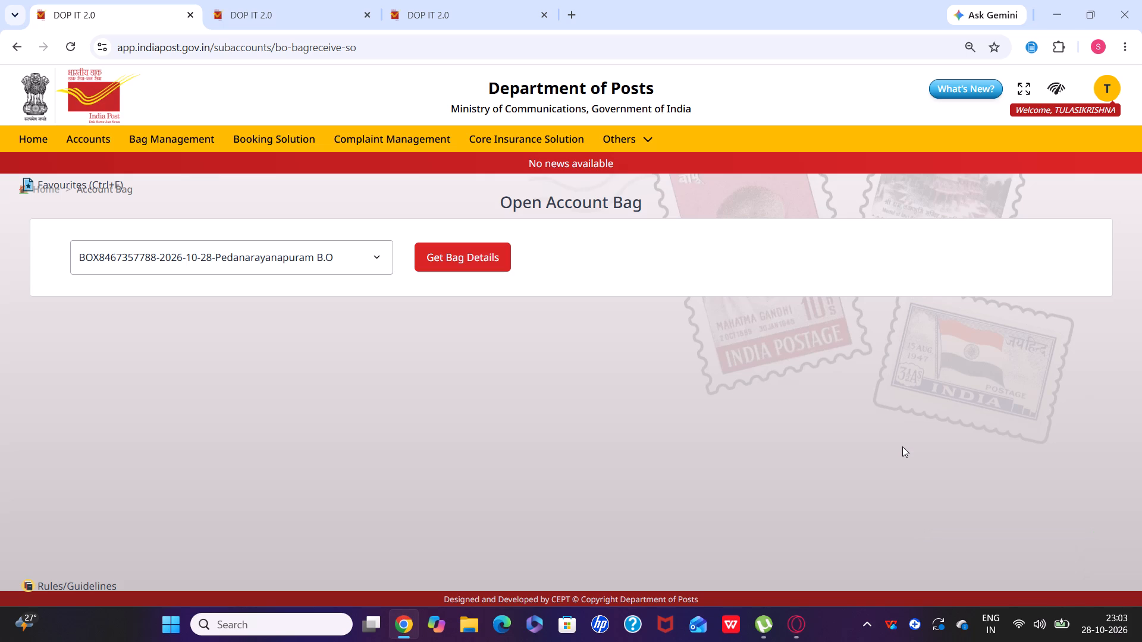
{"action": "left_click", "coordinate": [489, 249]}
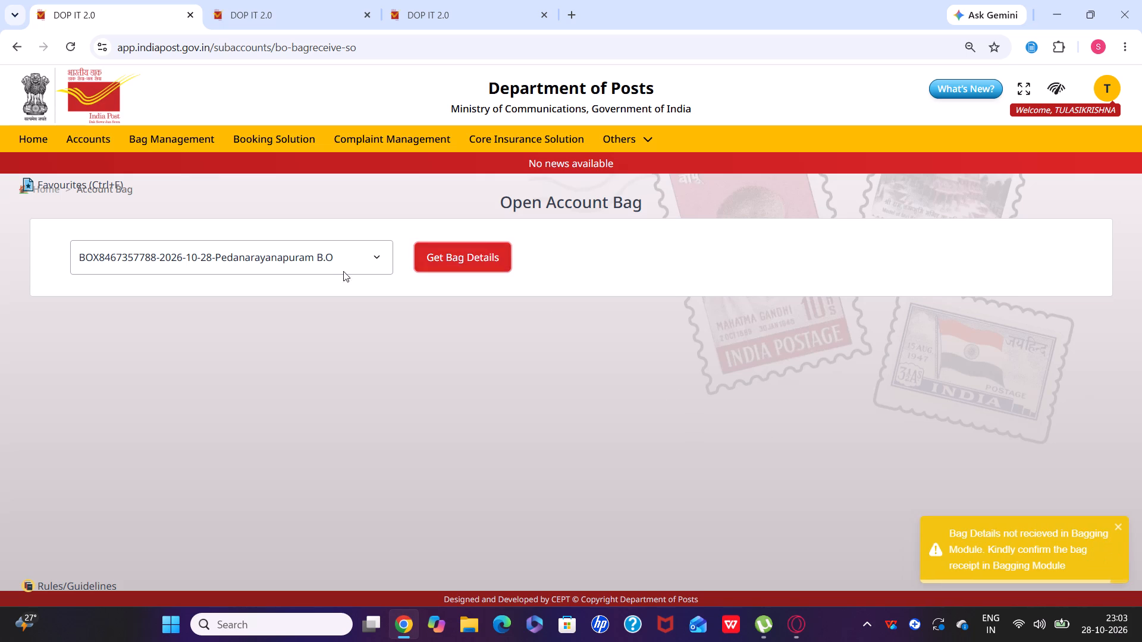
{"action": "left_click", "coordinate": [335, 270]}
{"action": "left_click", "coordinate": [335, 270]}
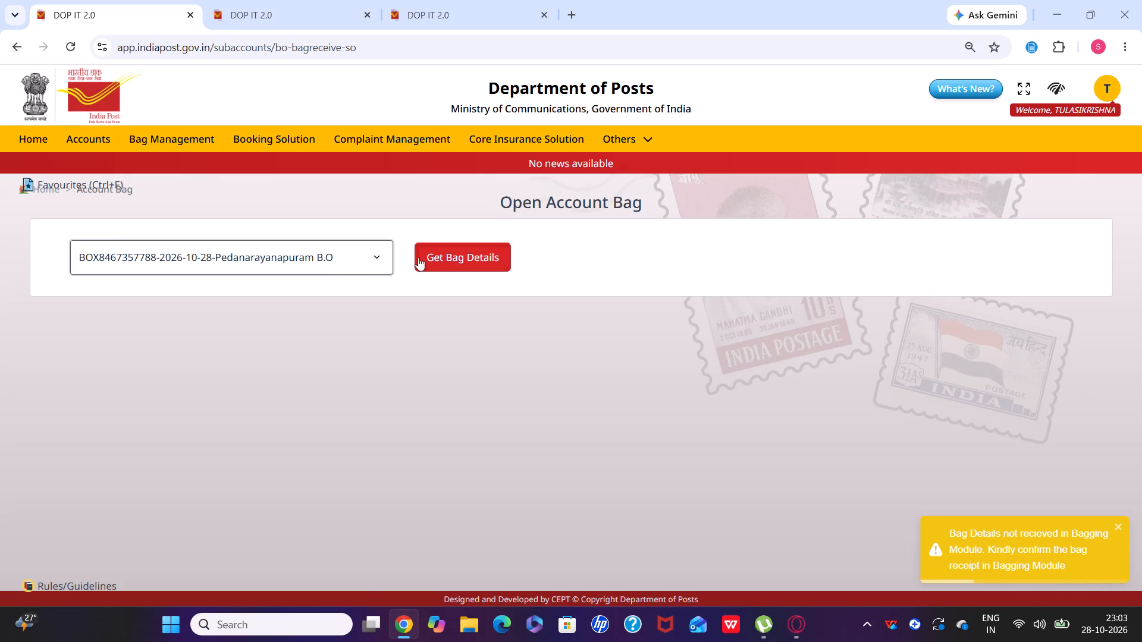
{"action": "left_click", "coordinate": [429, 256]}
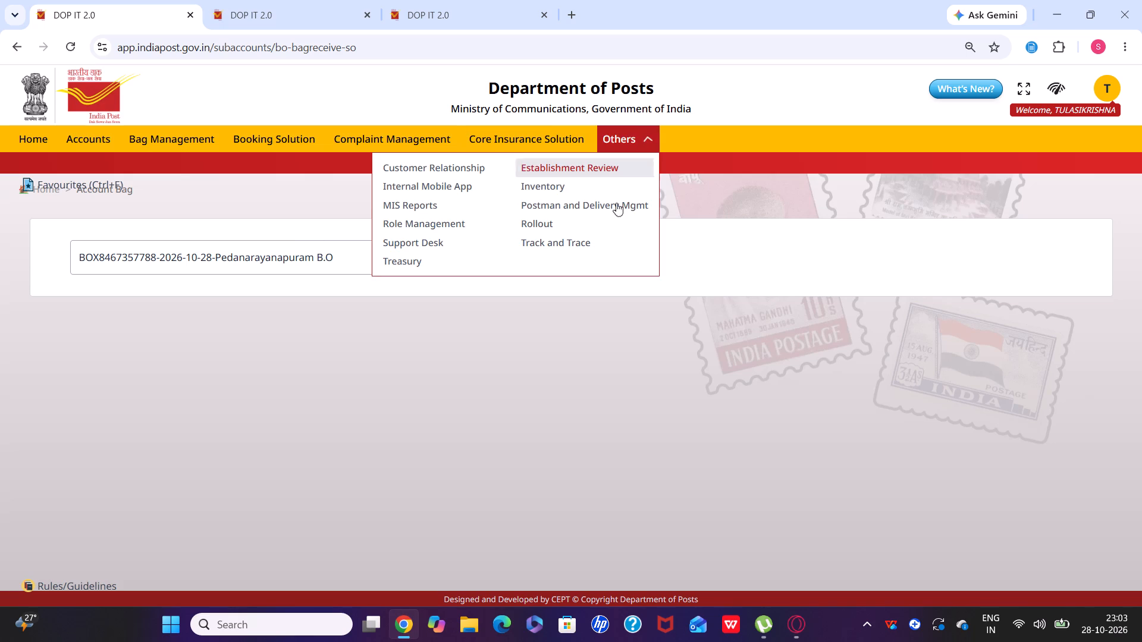
Open the Treasury module.
{"action": "left_click", "coordinate": [440, 262]}
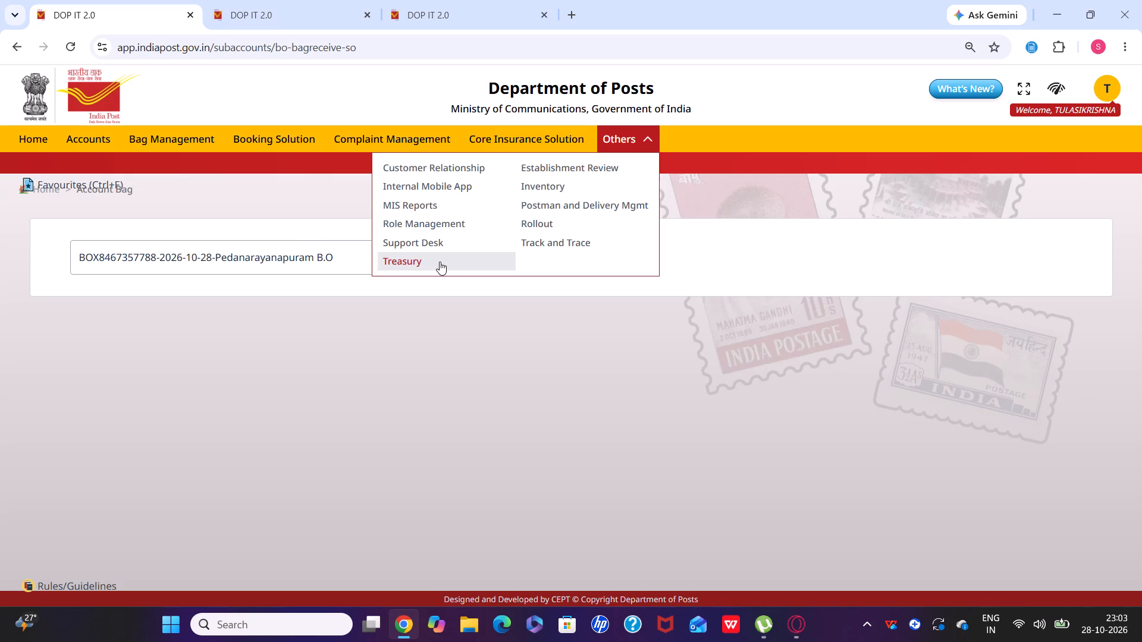
{"action": "left_click", "coordinate": [440, 262]}
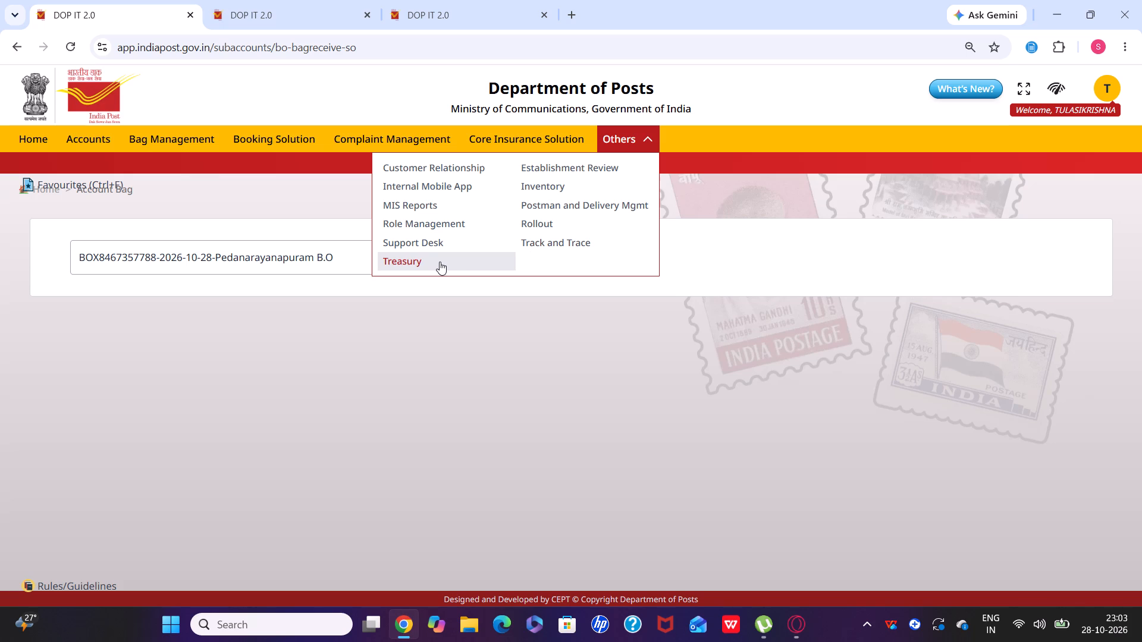
{"action": "left_click", "coordinate": [440, 262]}
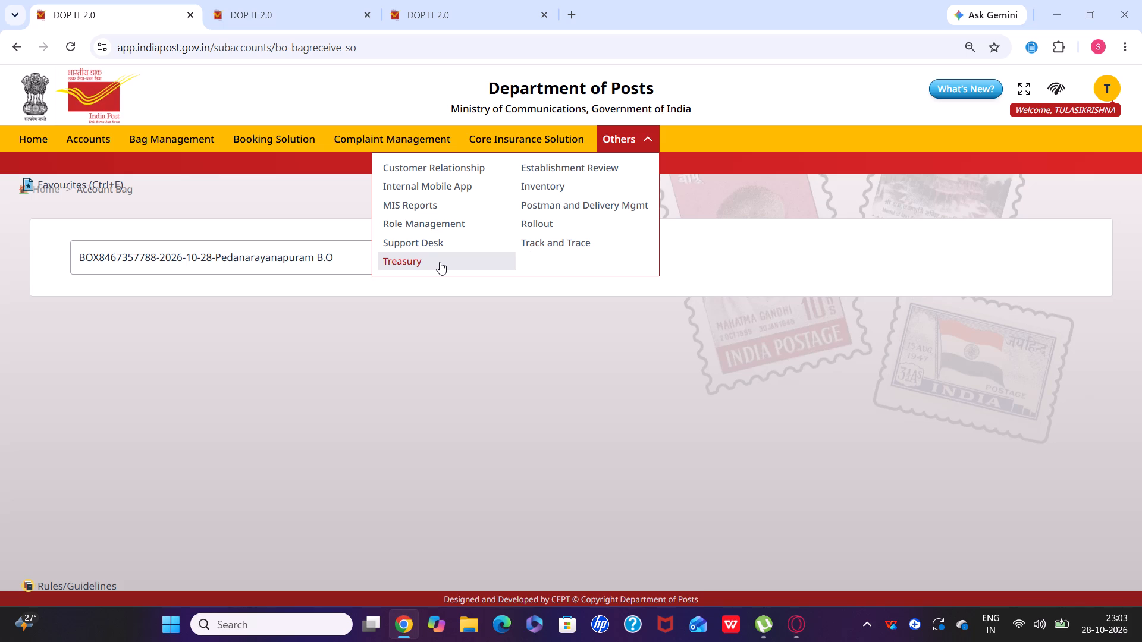
{"action": "triple_click", "coordinate": [440, 262]}
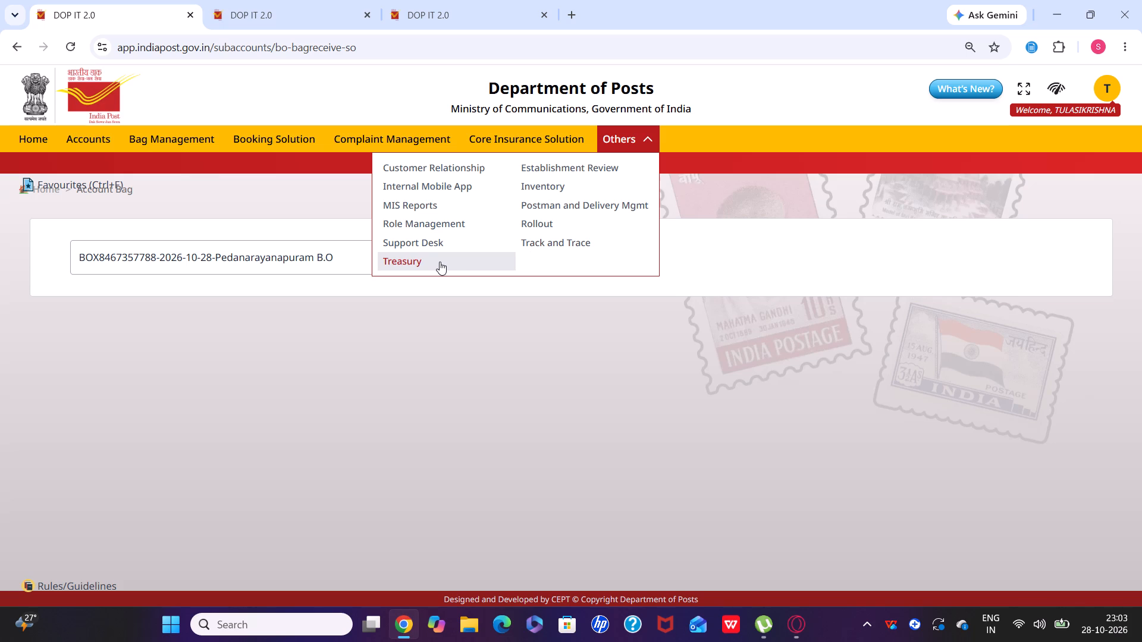
{"action": "left_click", "coordinate": [440, 262]}
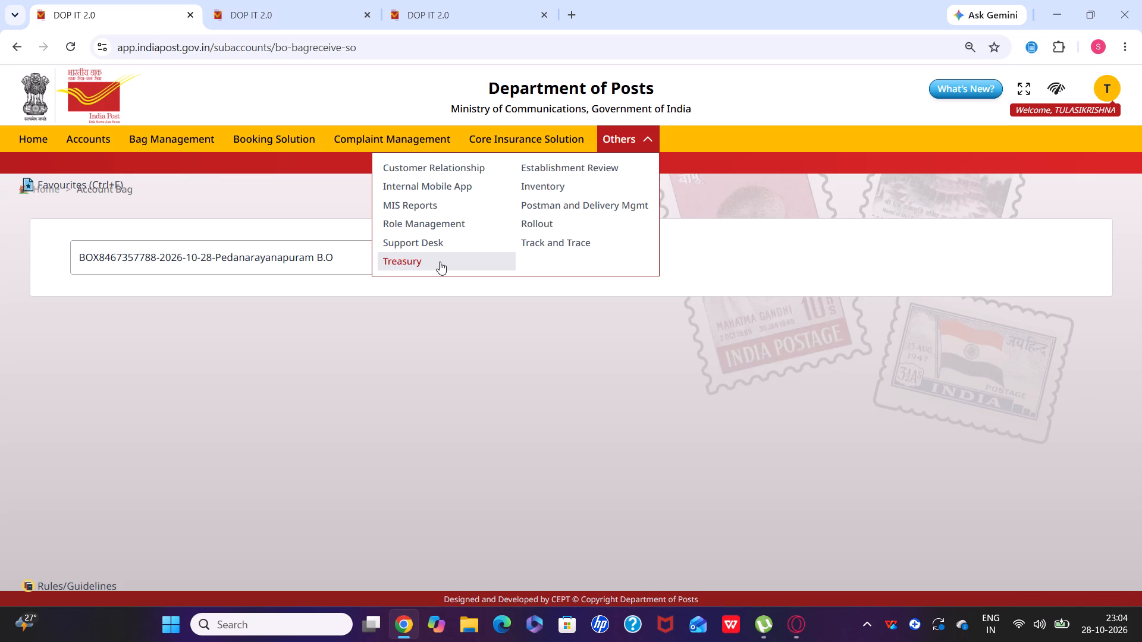
{"action": "left_click", "coordinate": [440, 262]}
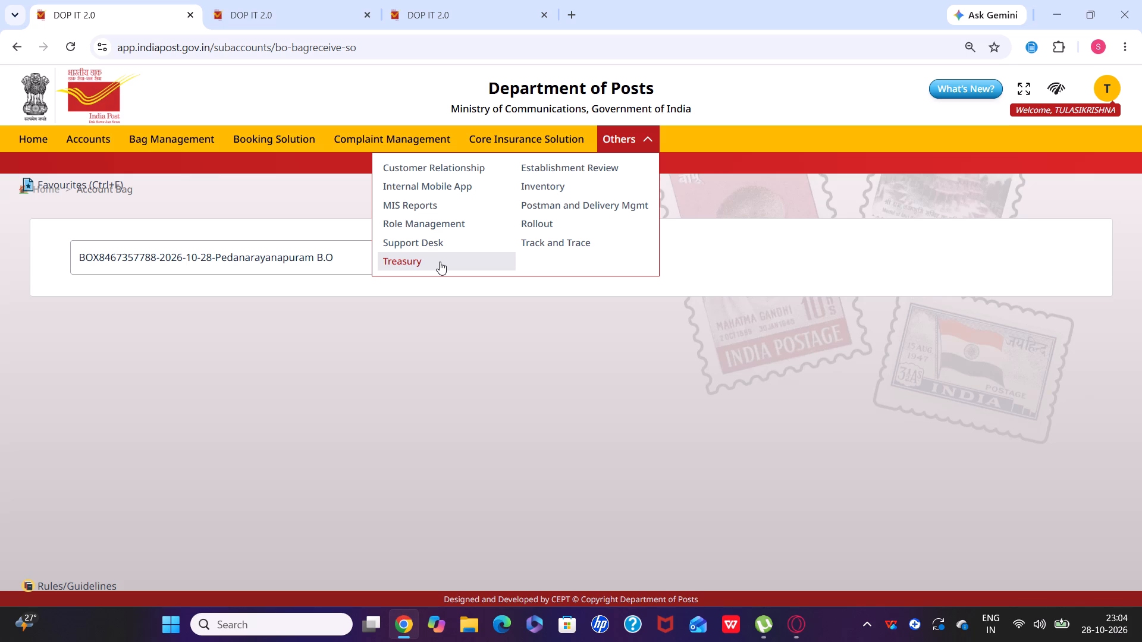
{"action": "double_click", "coordinate": [440, 262]}
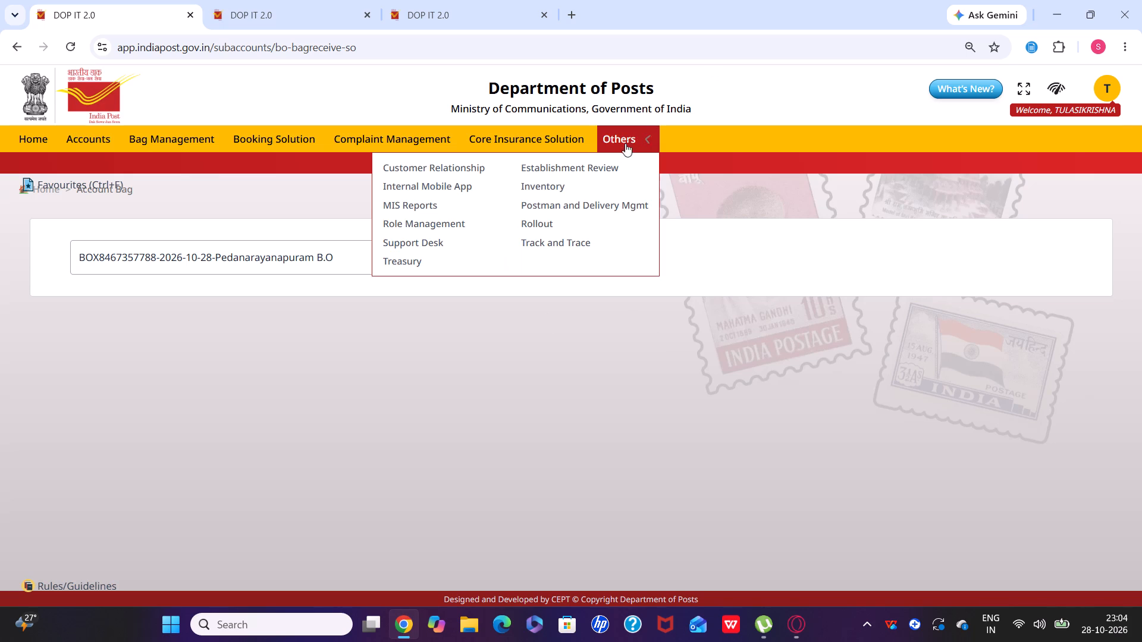
{"action": "left_click", "coordinate": [415, 258]}
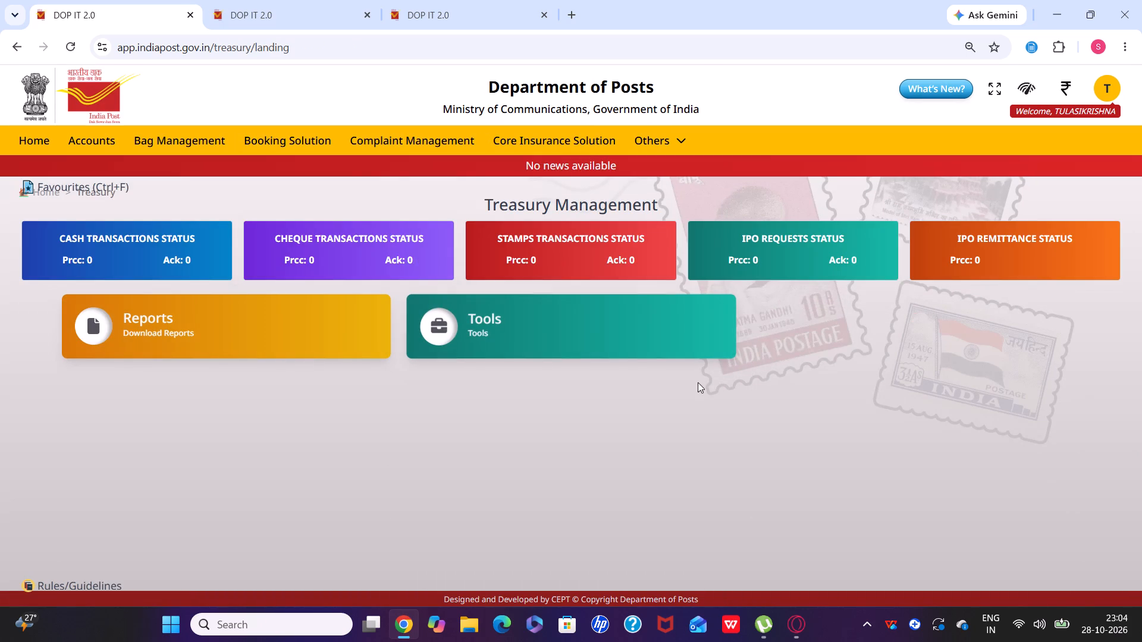
Open the TCB (Treasurer's Cash Book) report from the accounting and other treasury reports.
{"action": "left_click", "coordinate": [317, 349]}
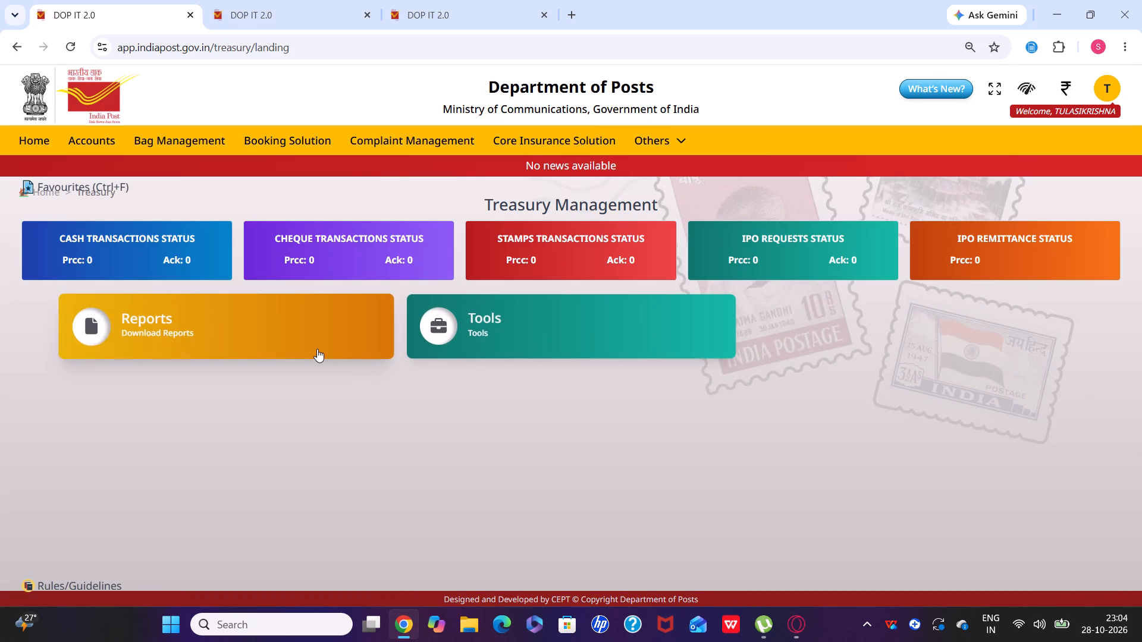
{"action": "scroll", "coordinate": [824, 369], "scroll_direction": "down", "scroll_amount": 4}
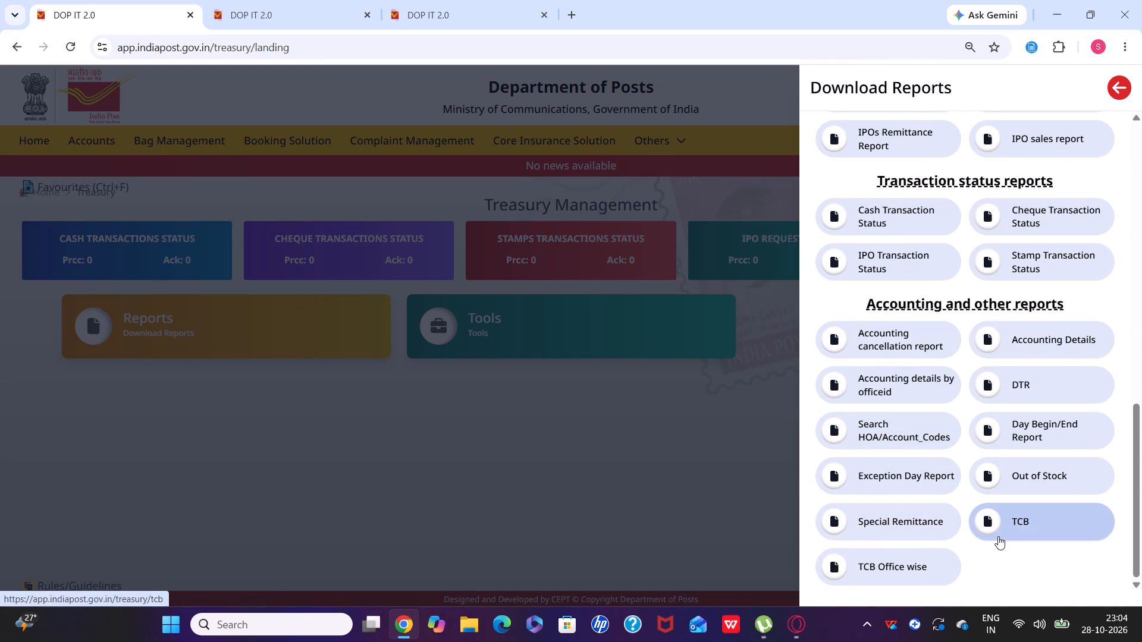
{"action": "left_click", "coordinate": [998, 536]}
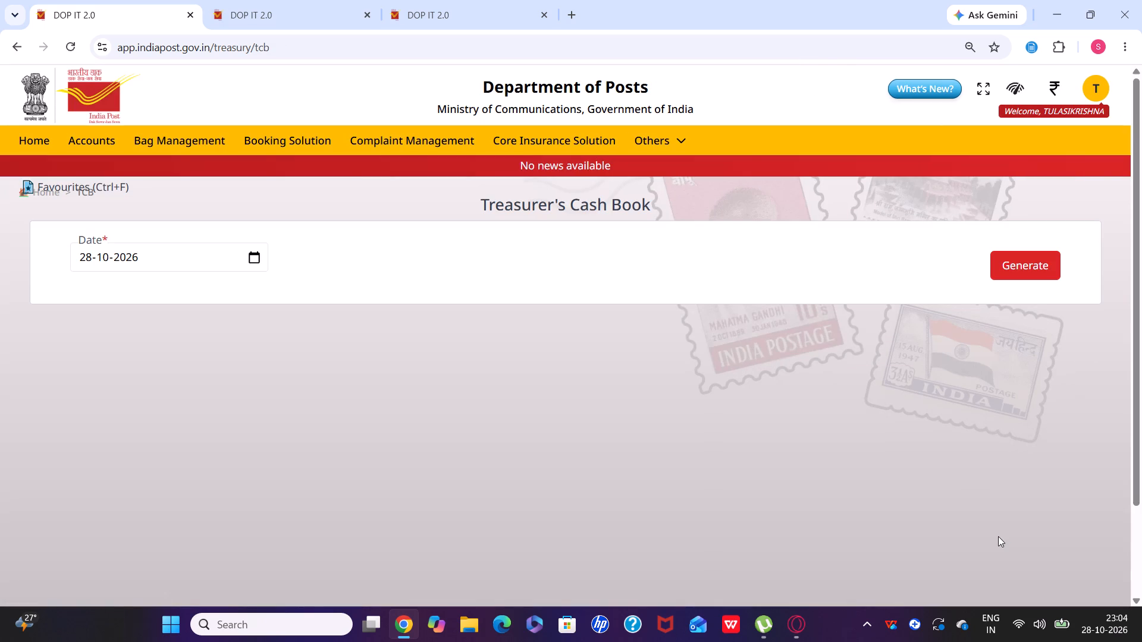
Generate the Treasurer's Cash Book for 28-10-2026, dismiss the denomination entry, and examine the receipts with their remarks and amounts.
{"action": "left_click", "coordinate": [1022, 269]}
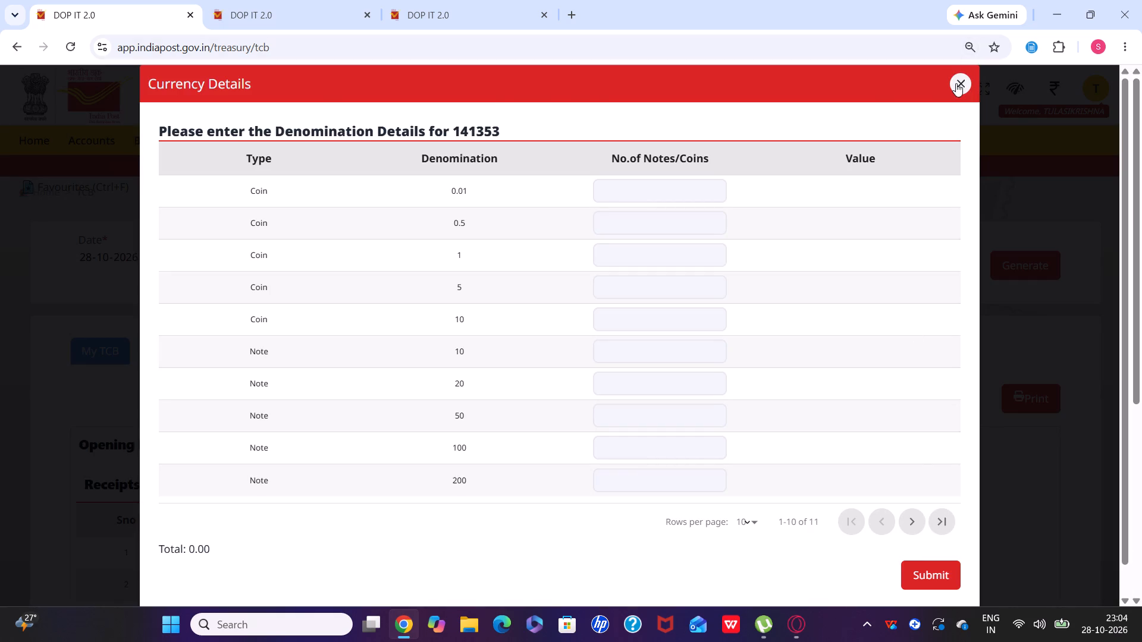
{"action": "left_click", "coordinate": [956, 83]}
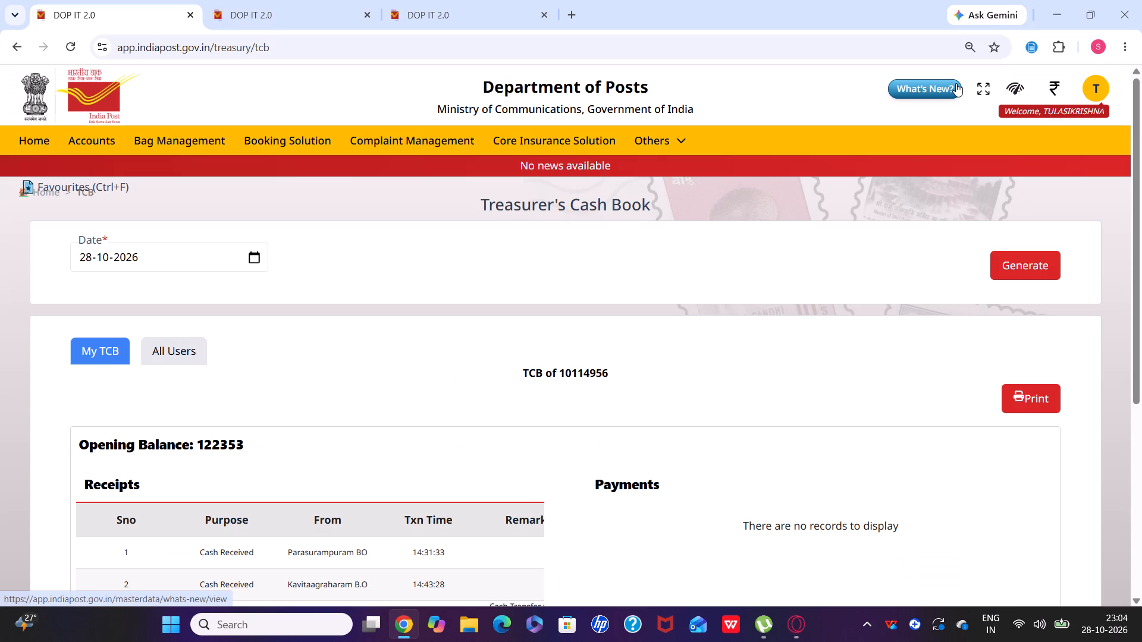
{"action": "scroll", "coordinate": [956, 83], "scroll_direction": "down", "scroll_amount": 2}
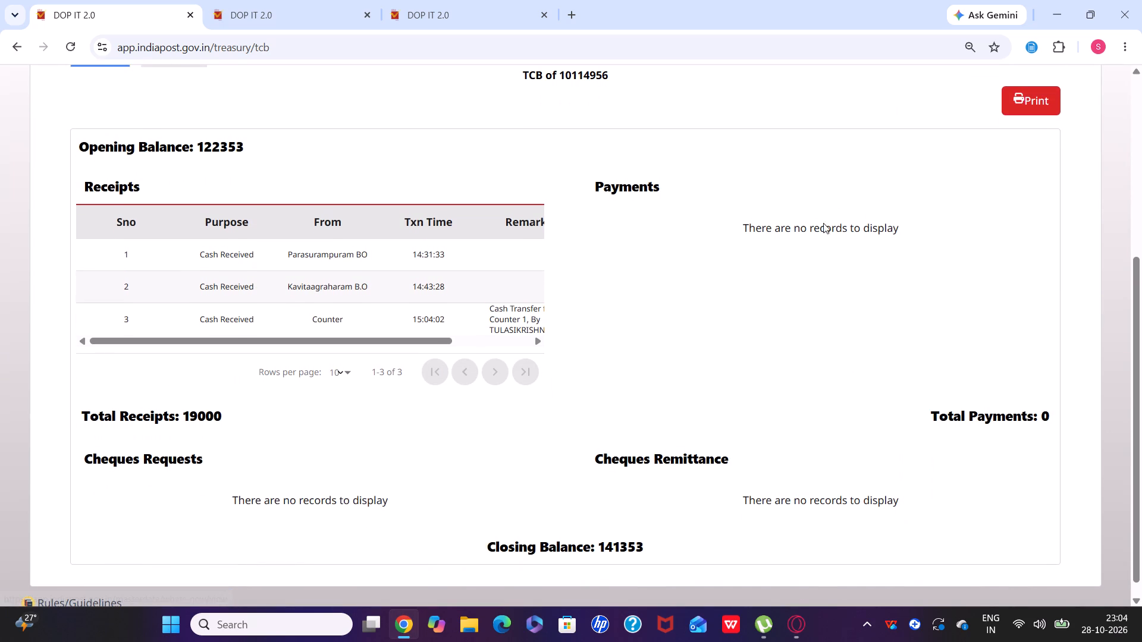
{"action": "triple_click", "coordinate": [537, 341]}
{"action": "triple_click", "coordinate": [537, 341]}
{"action": "double_click", "coordinate": [537, 341]}
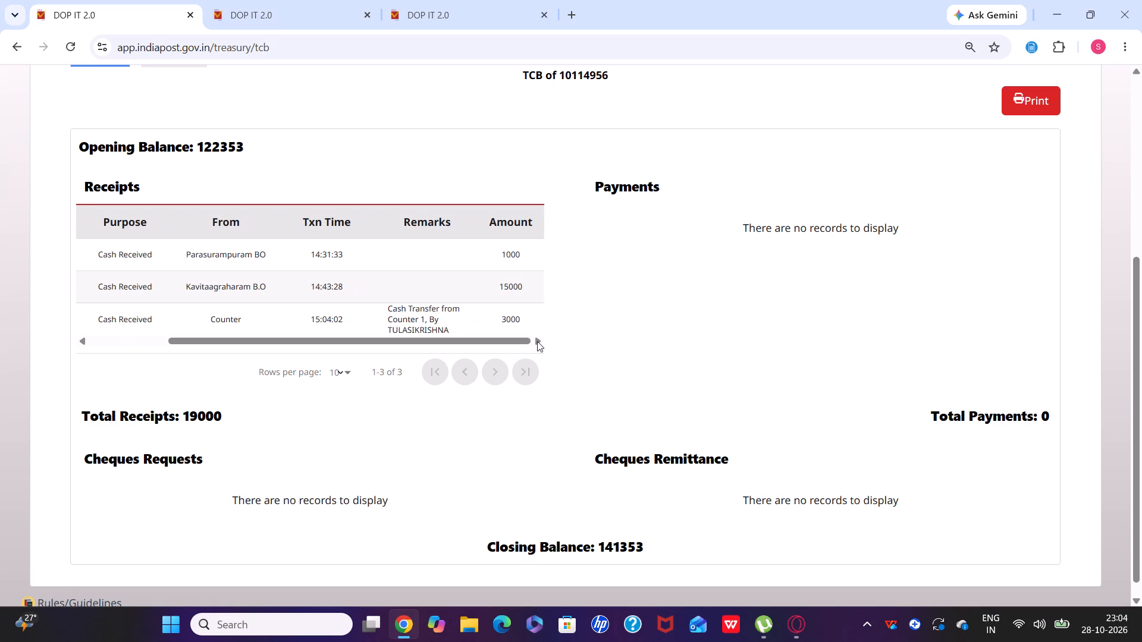
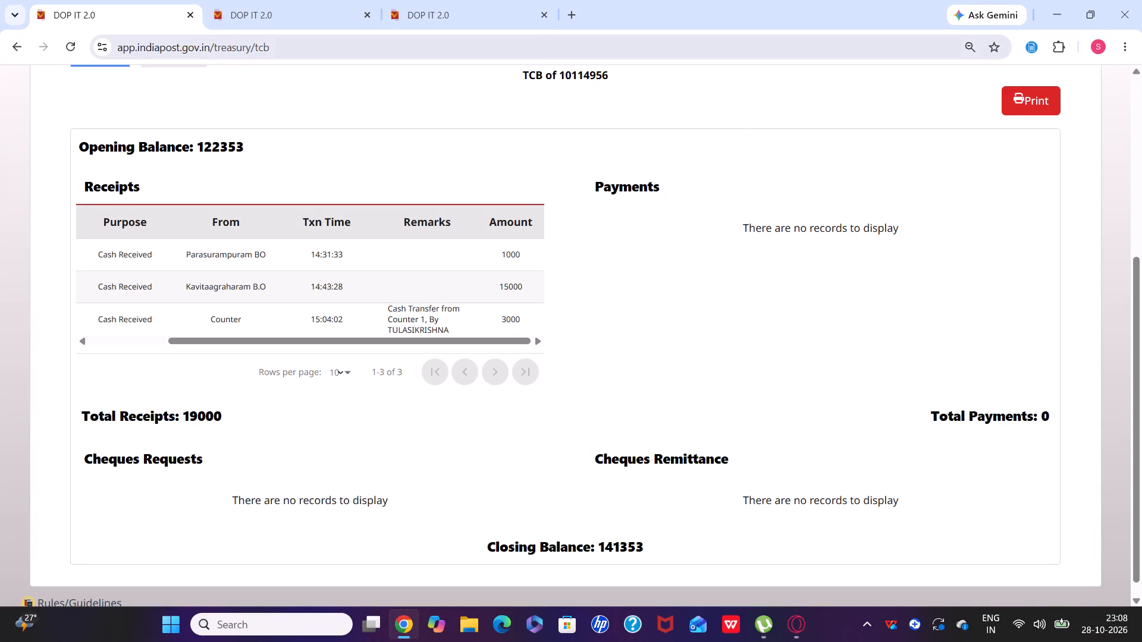
Leave the Treasurer's Cash Book and open the Support Desk module.
{"action": "scroll", "coordinate": [509, 86], "scroll_direction": "down", "scroll_amount": 5}
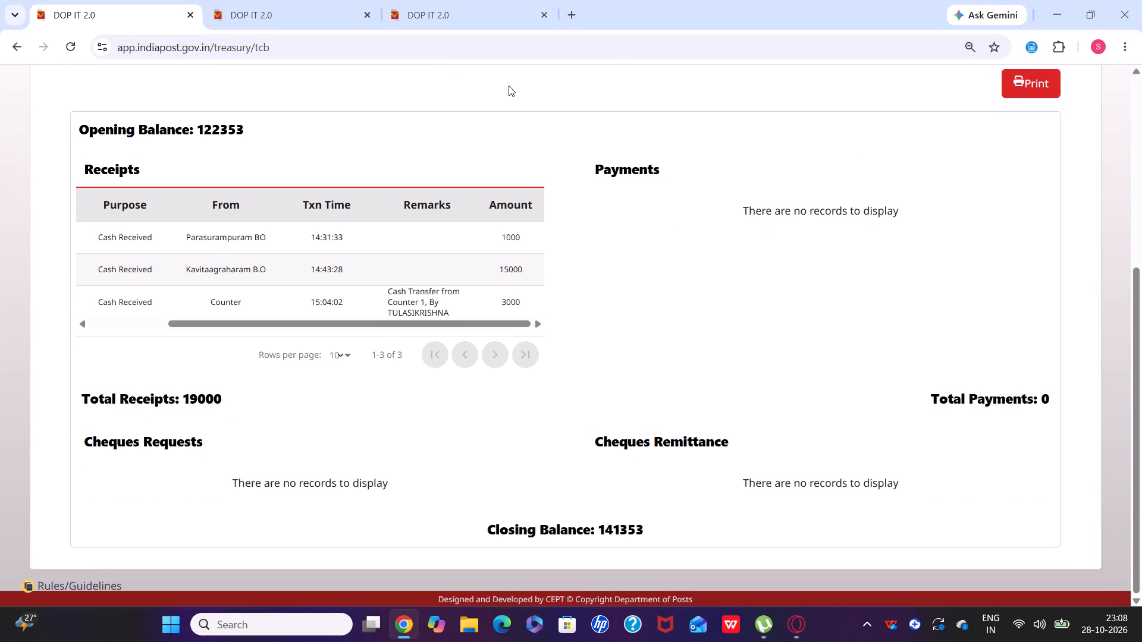
{"action": "scroll", "coordinate": [509, 86], "scroll_direction": "up", "scroll_amount": 2}
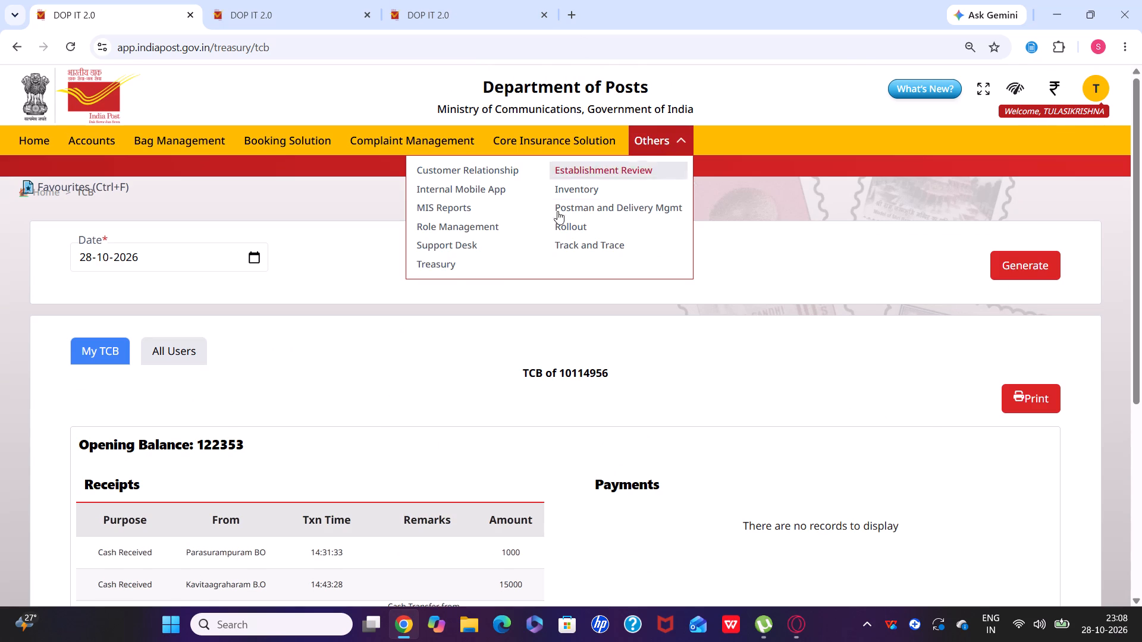
{"action": "left_click", "coordinate": [467, 269]}
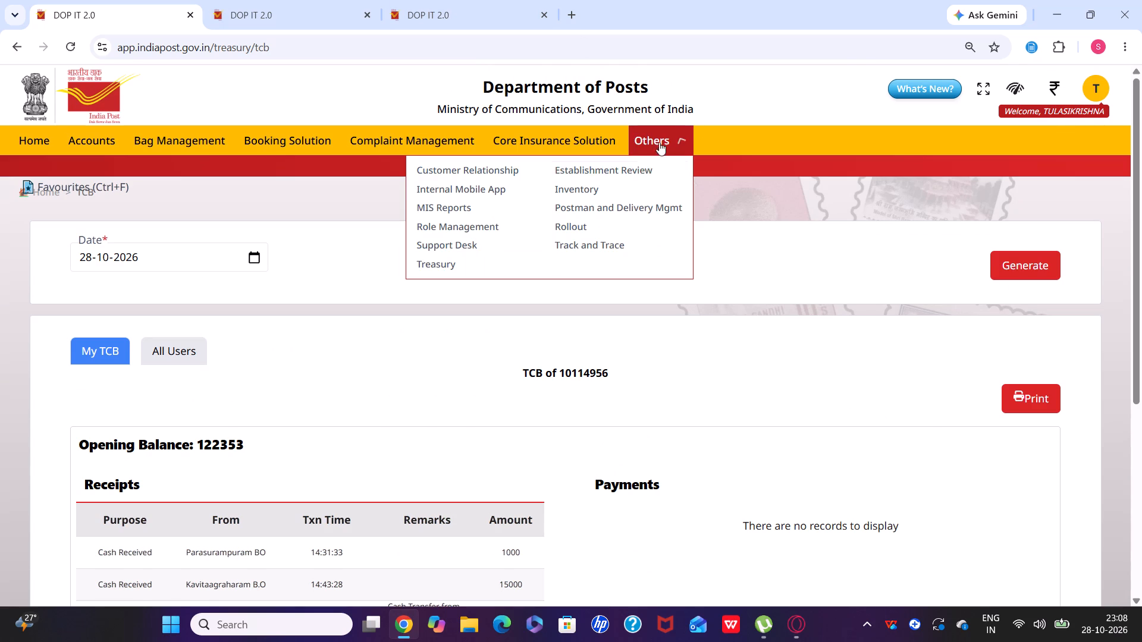
{"action": "left_click", "coordinate": [472, 244]}
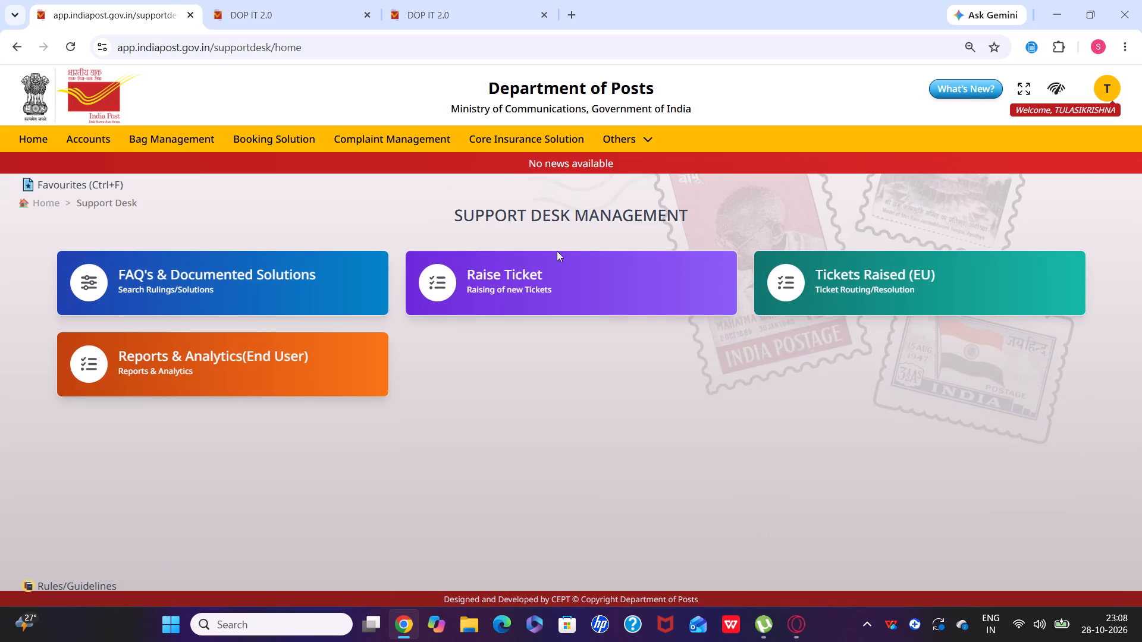
Open Tickets Raised (EU) and examine the outward ticket's event, resolution time and priority columns.
{"action": "left_click", "coordinate": [879, 273]}
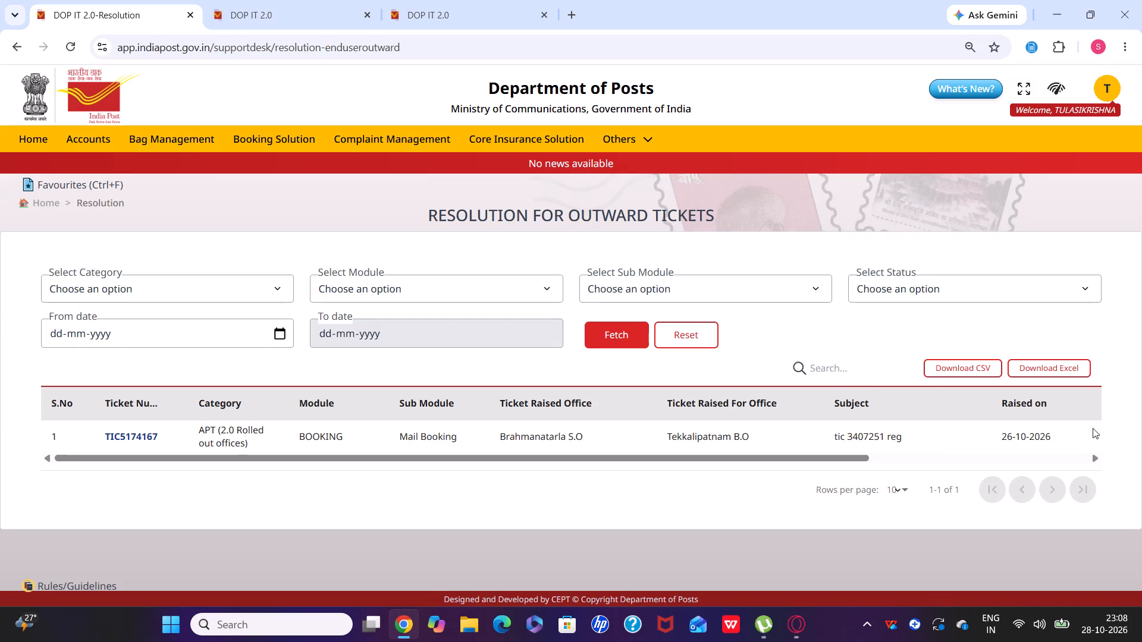
{"action": "triple_click", "coordinate": [1093, 458]}
{"action": "triple_click", "coordinate": [1093, 458]}
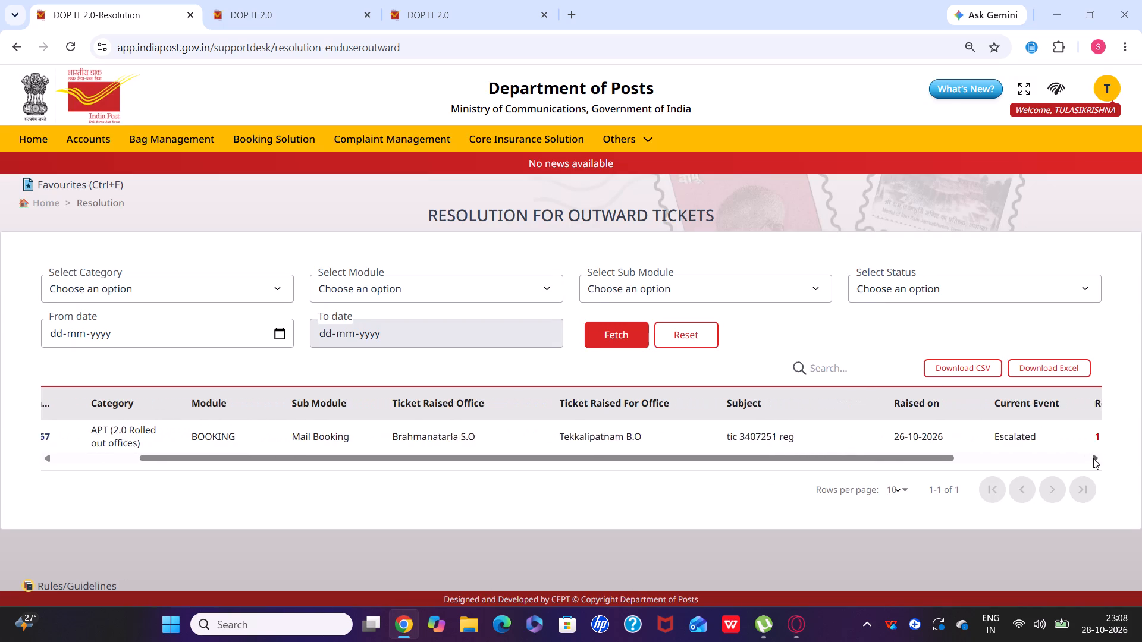
{"action": "triple_click", "coordinate": [1093, 458]}
{"action": "double_click", "coordinate": [1093, 458]}
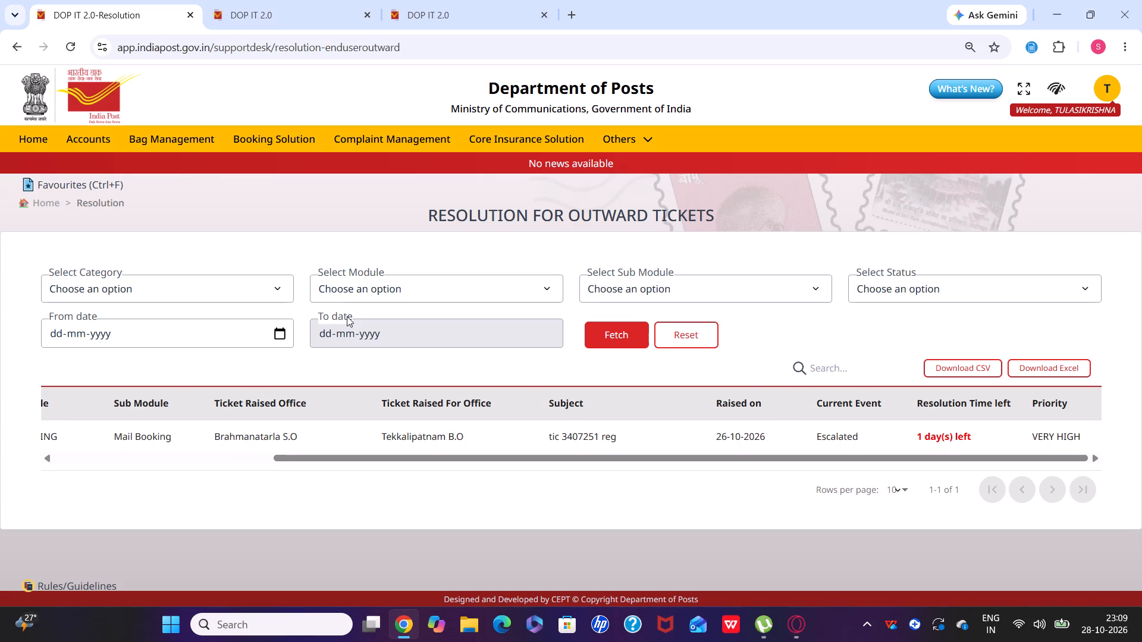
{"action": "scroll", "coordinate": [347, 316], "scroll_direction": "down", "scroll_amount": 4}
{"action": "scroll", "coordinate": [306, 563], "scroll_direction": "up", "scroll_amount": 3}
Return to the support desk home and open the Detailed Report from the end-user reports.
{"action": "left_click", "coordinate": [14, 47]}
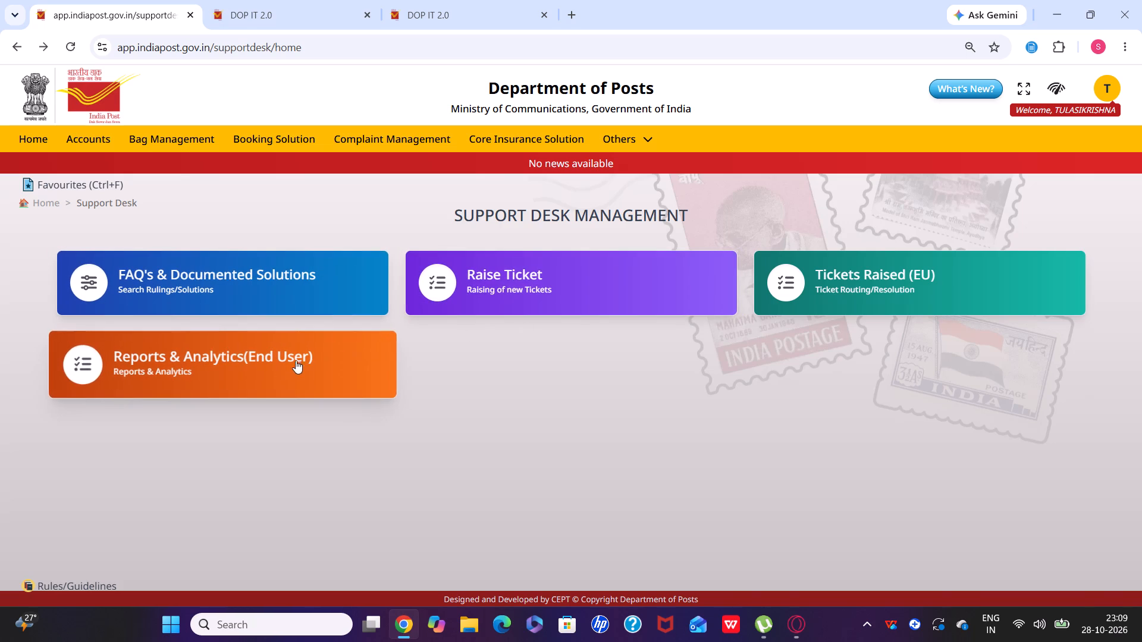
{"action": "left_click", "coordinate": [204, 351]}
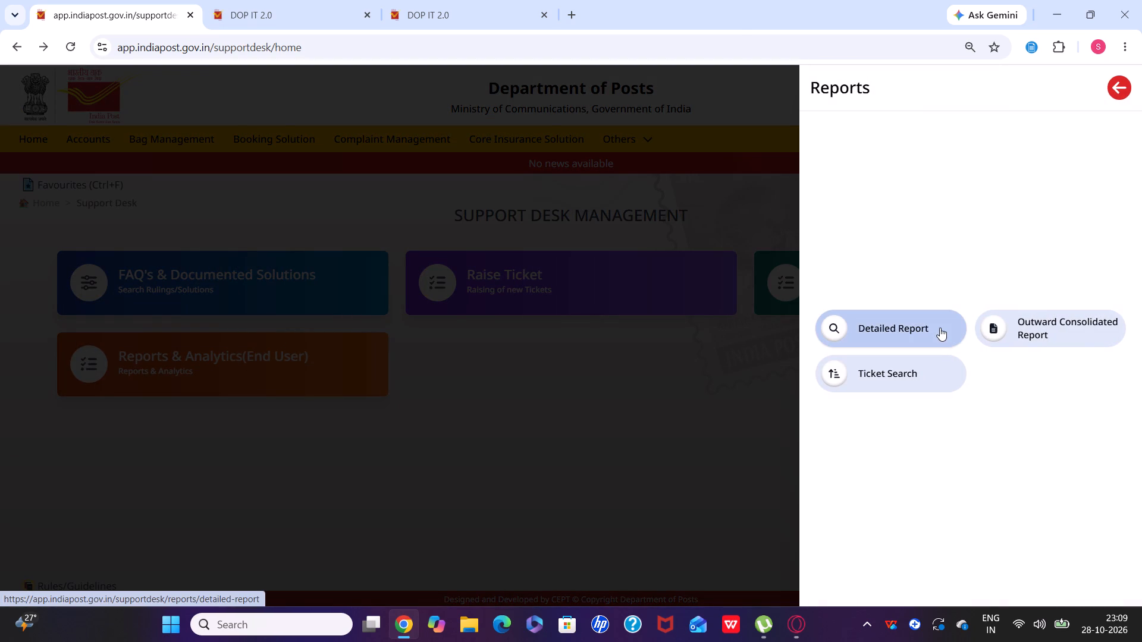
{"action": "left_click", "coordinate": [920, 321]}
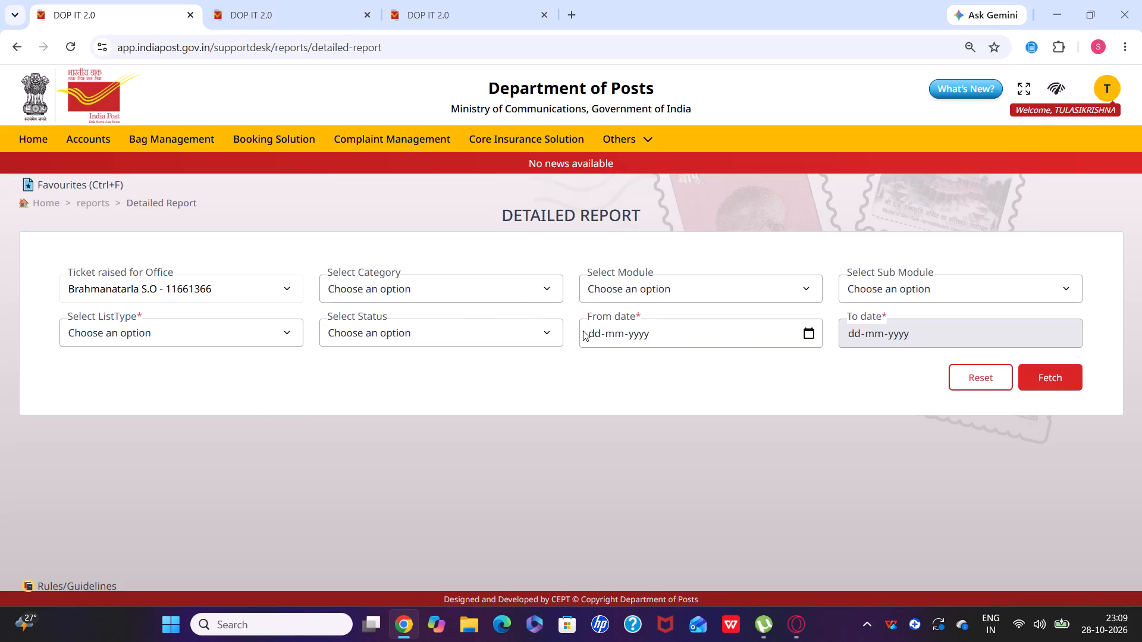
Fetch the detailed report for Outward Tickets with status Open, open type Clarification Requested, from 28-10-2026 to 28-10-2026.
{"action": "left_click", "coordinate": [525, 293]}
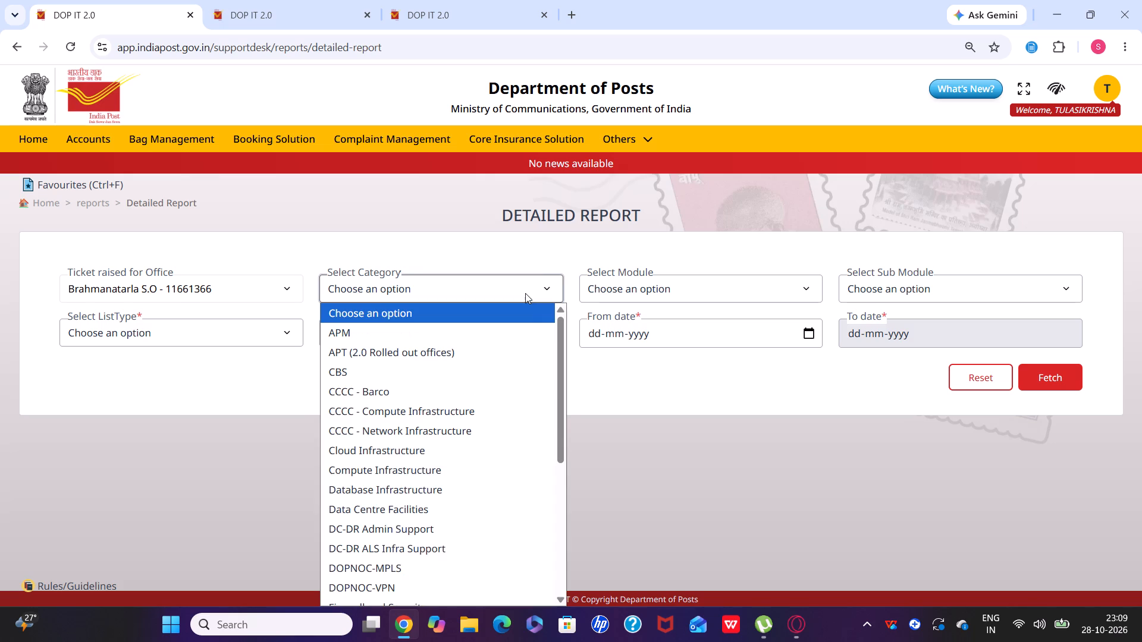
{"action": "left_click", "coordinate": [667, 468]}
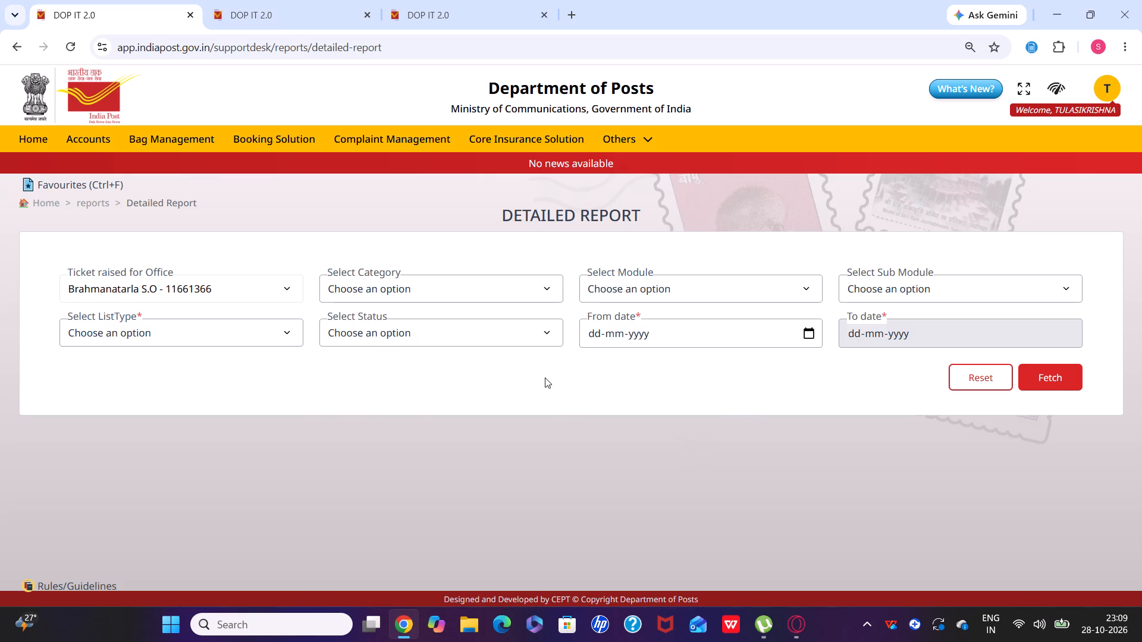
{"action": "left_click", "coordinate": [291, 336]}
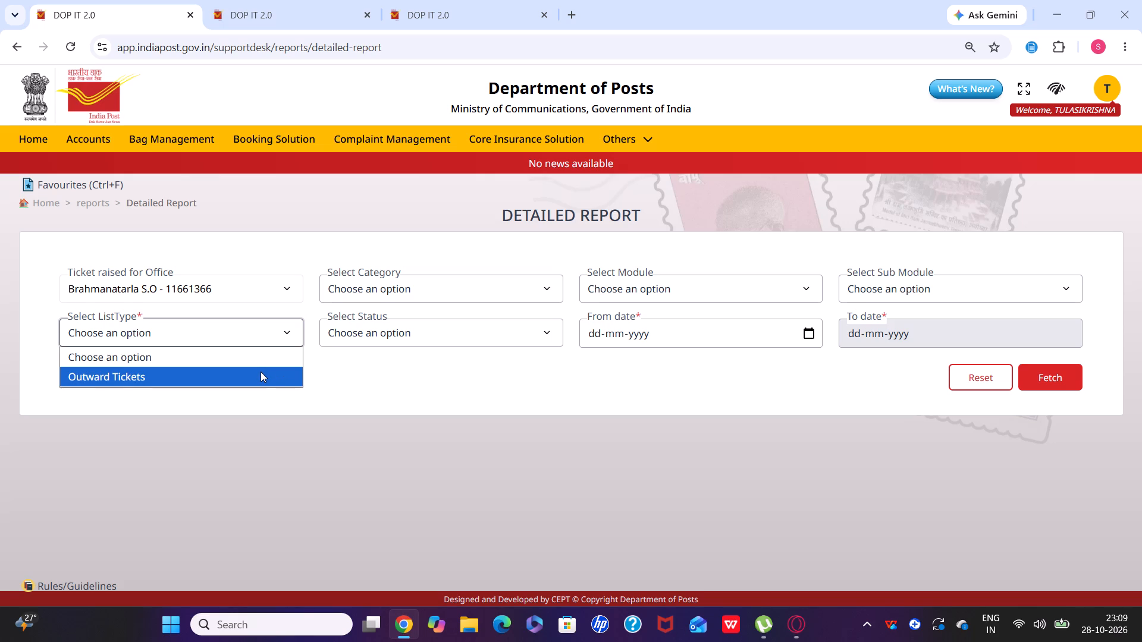
{"action": "left_click", "coordinate": [261, 372]}
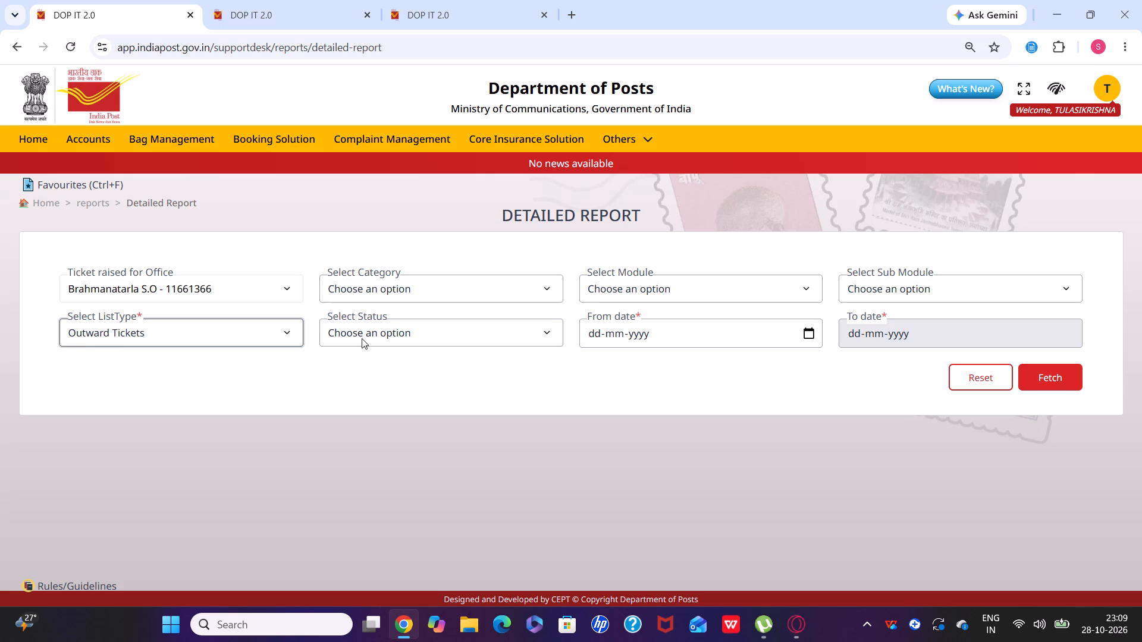
{"action": "left_click", "coordinate": [362, 338]}
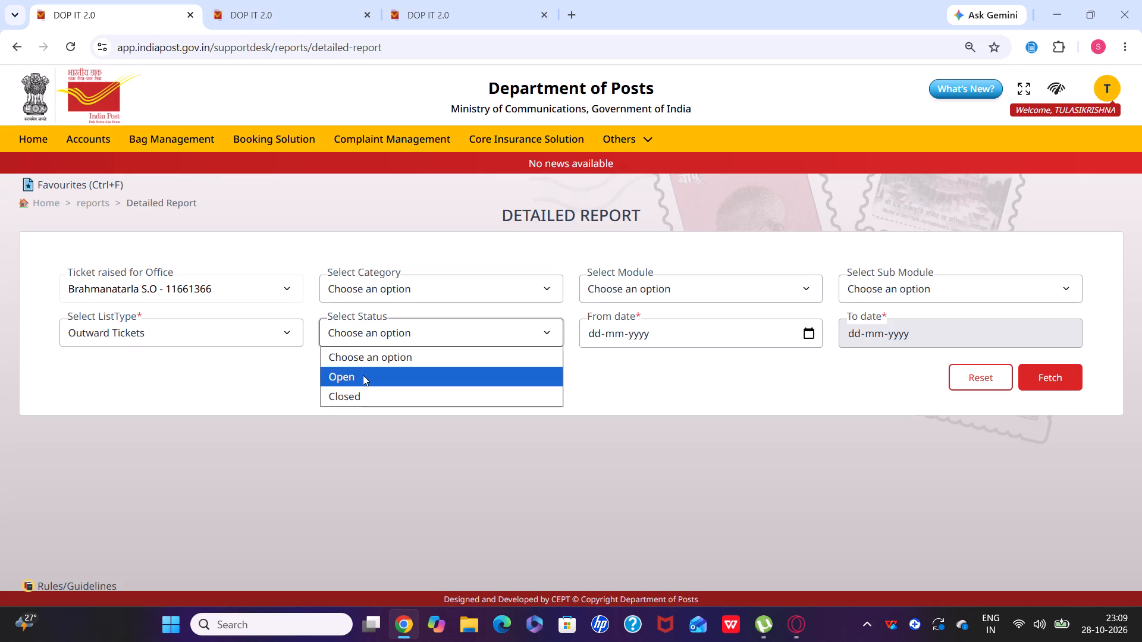
{"action": "left_click", "coordinate": [363, 375]}
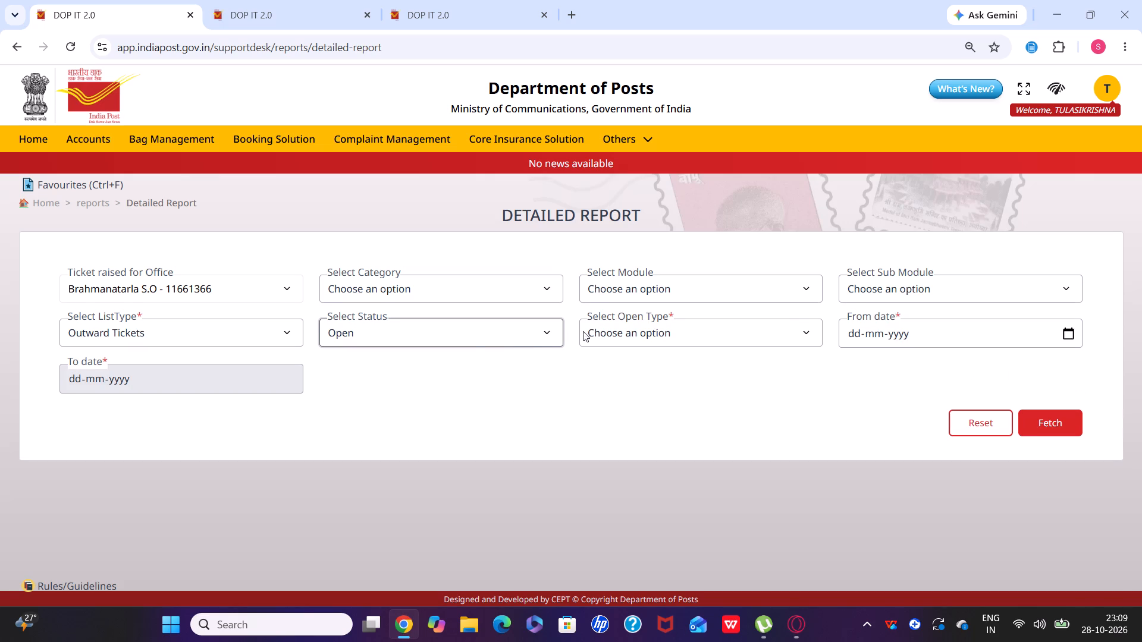
{"action": "left_click", "coordinate": [585, 331]}
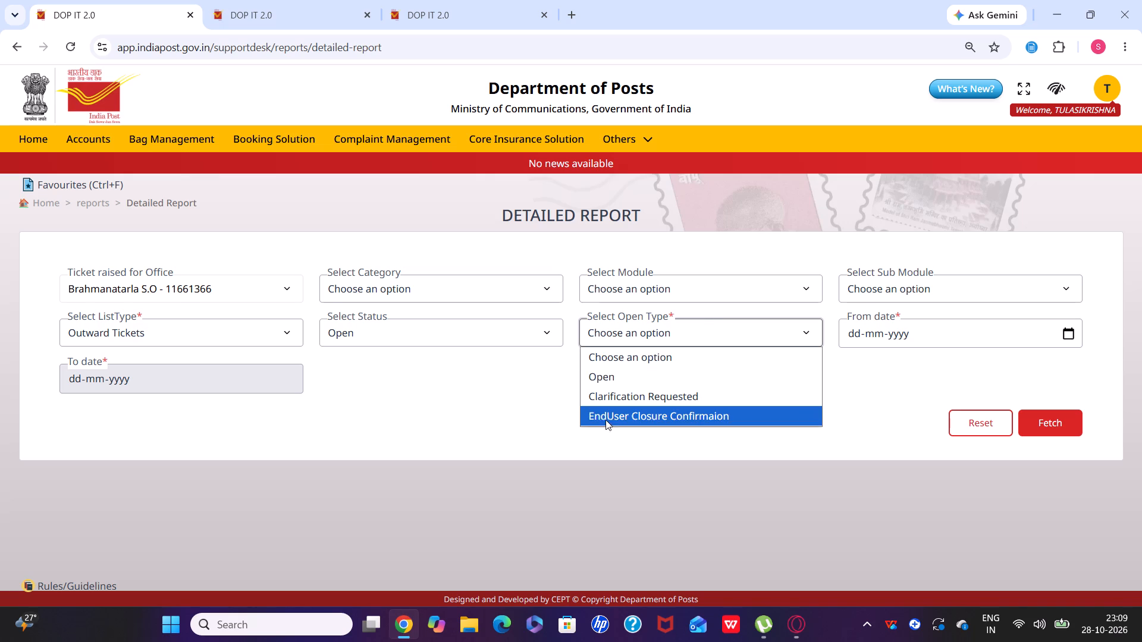
{"action": "left_click", "coordinate": [622, 393]}
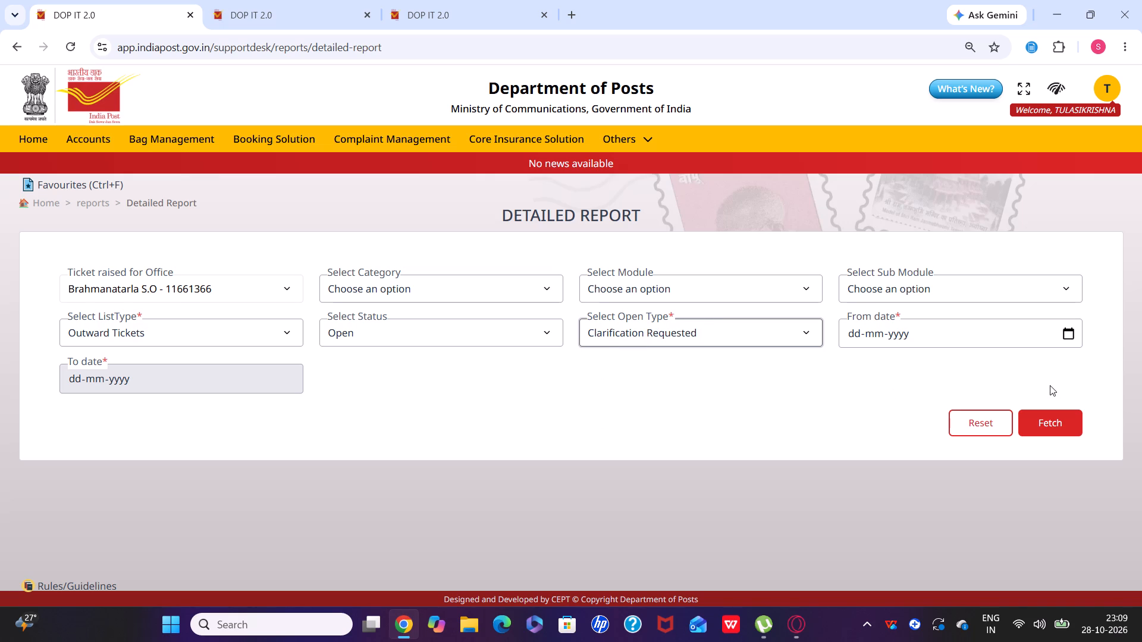
{"action": "left_click", "coordinate": [1065, 333]}
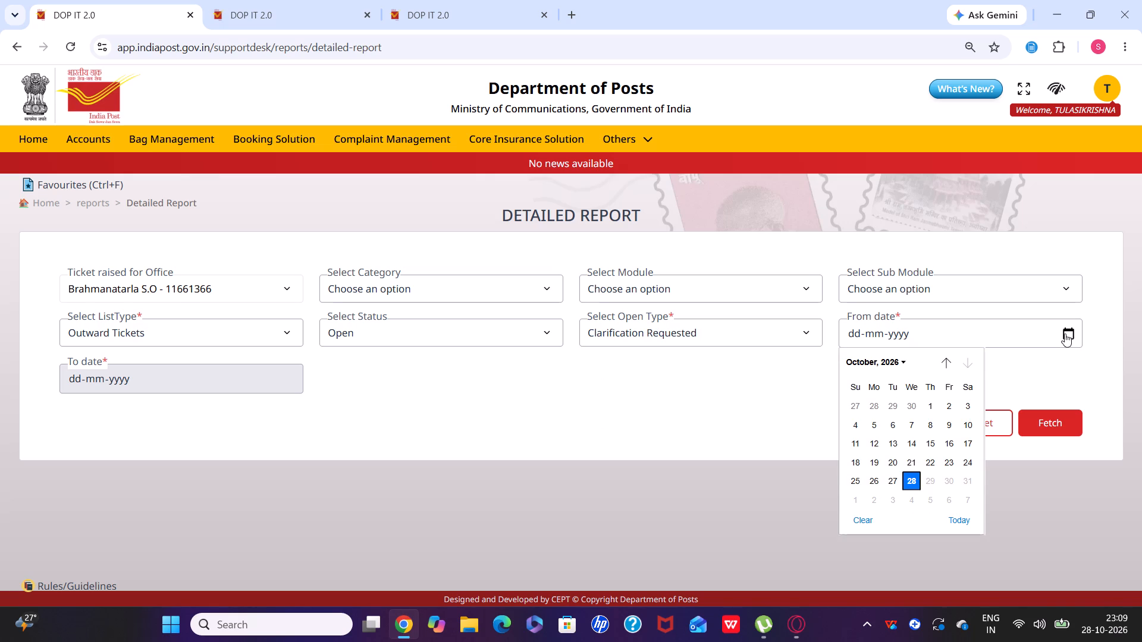
{"action": "left_click", "coordinate": [905, 479]}
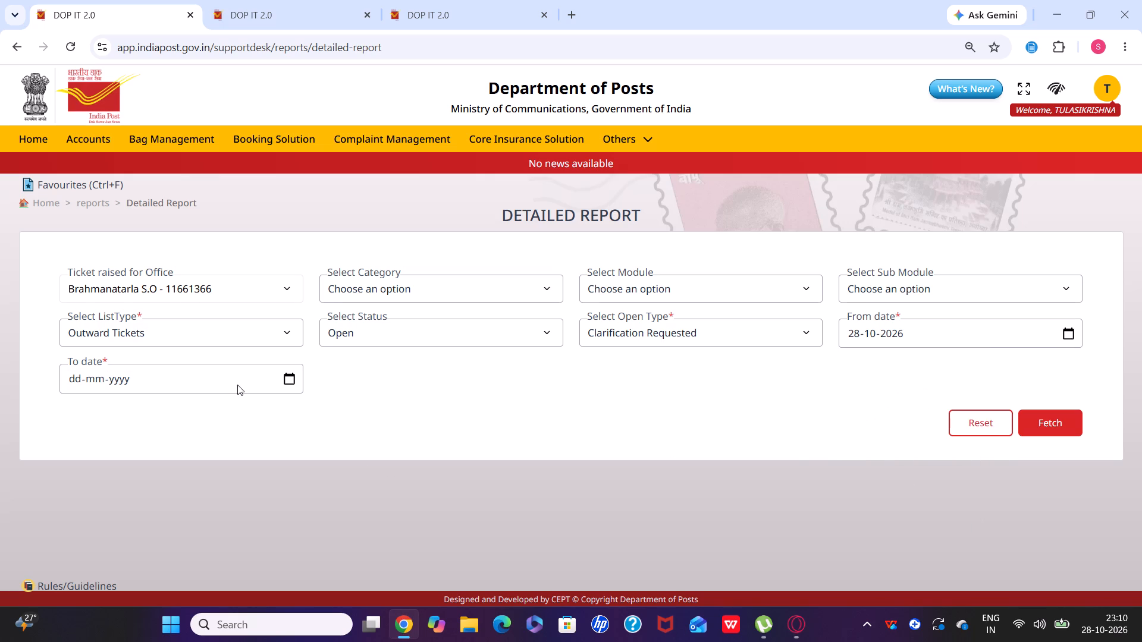
{"action": "left_click", "coordinate": [290, 383]}
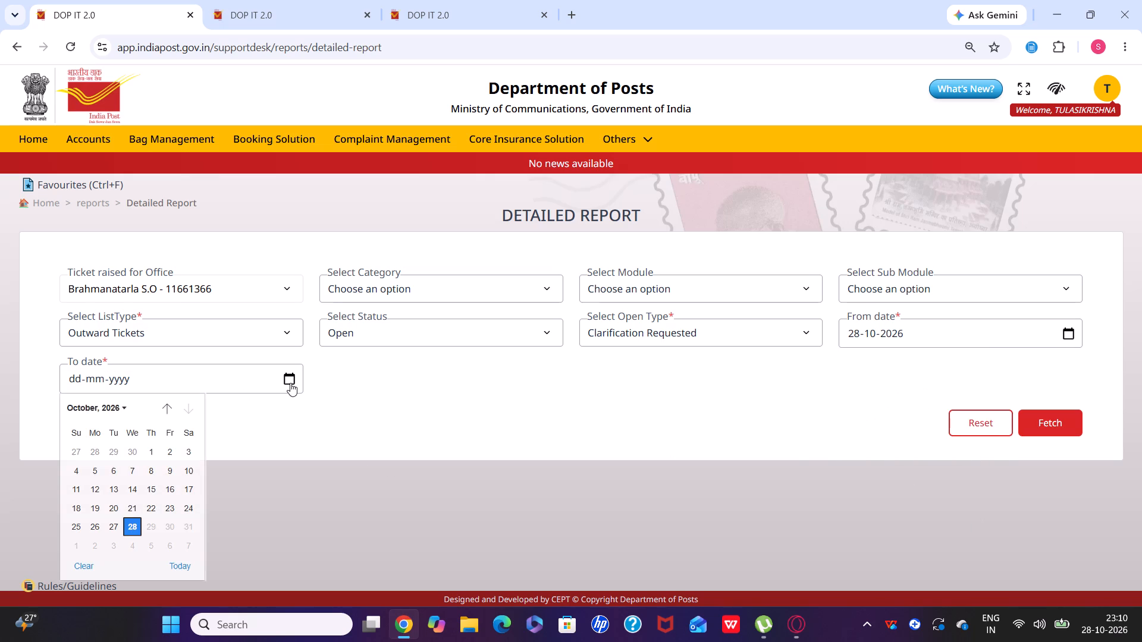
{"action": "left_click", "coordinate": [131, 527]}
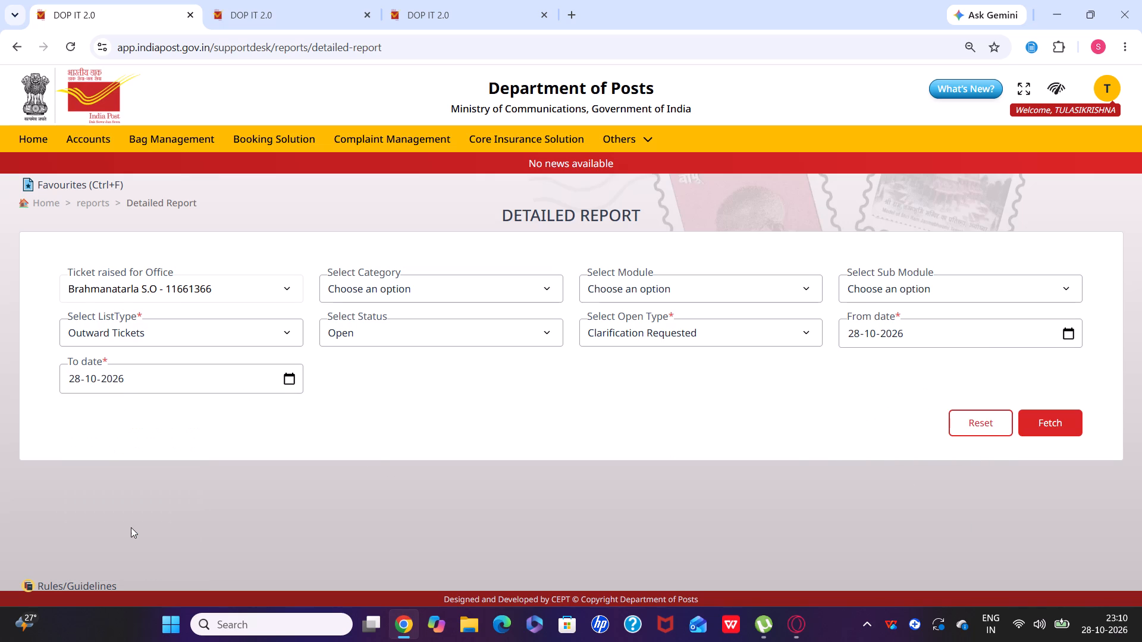
{"action": "left_click", "coordinate": [1044, 416]}
Go back to the raised tickets, open ticket TIC5174167, and examine its description and routing details.
{"action": "left_click", "coordinate": [8, 42]}
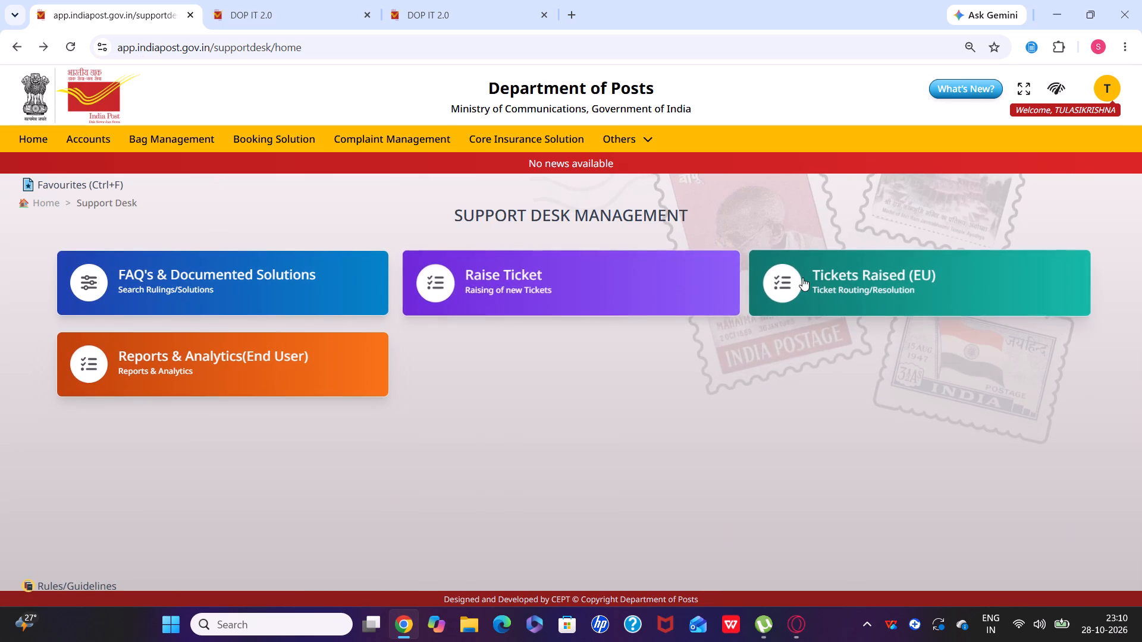
{"action": "left_click", "coordinate": [908, 279]}
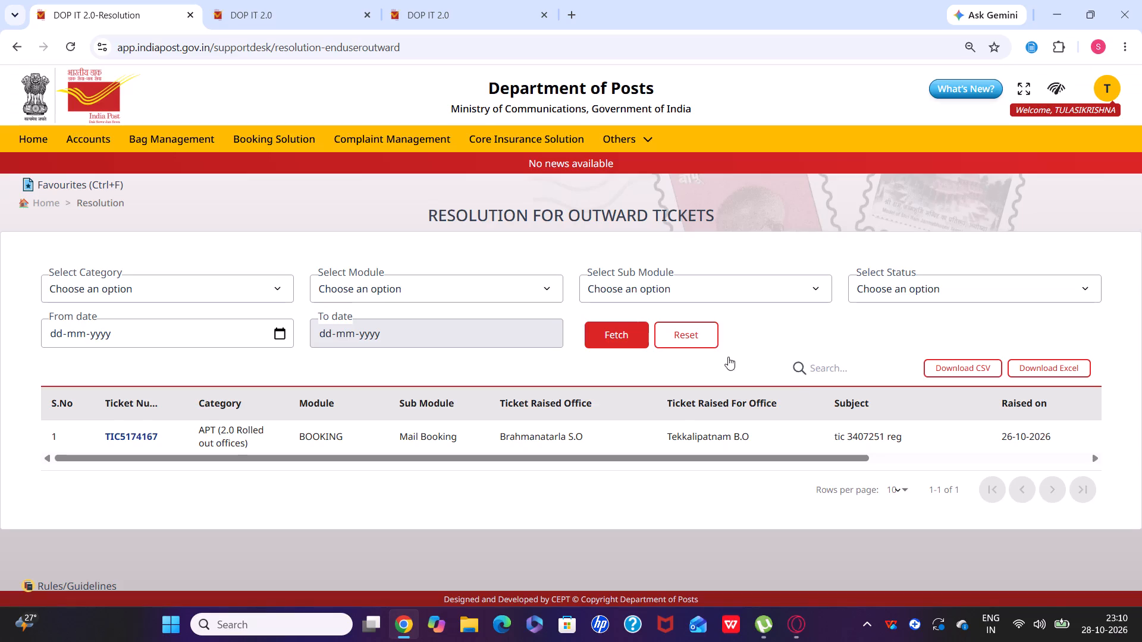
{"action": "left_click", "coordinate": [122, 438]}
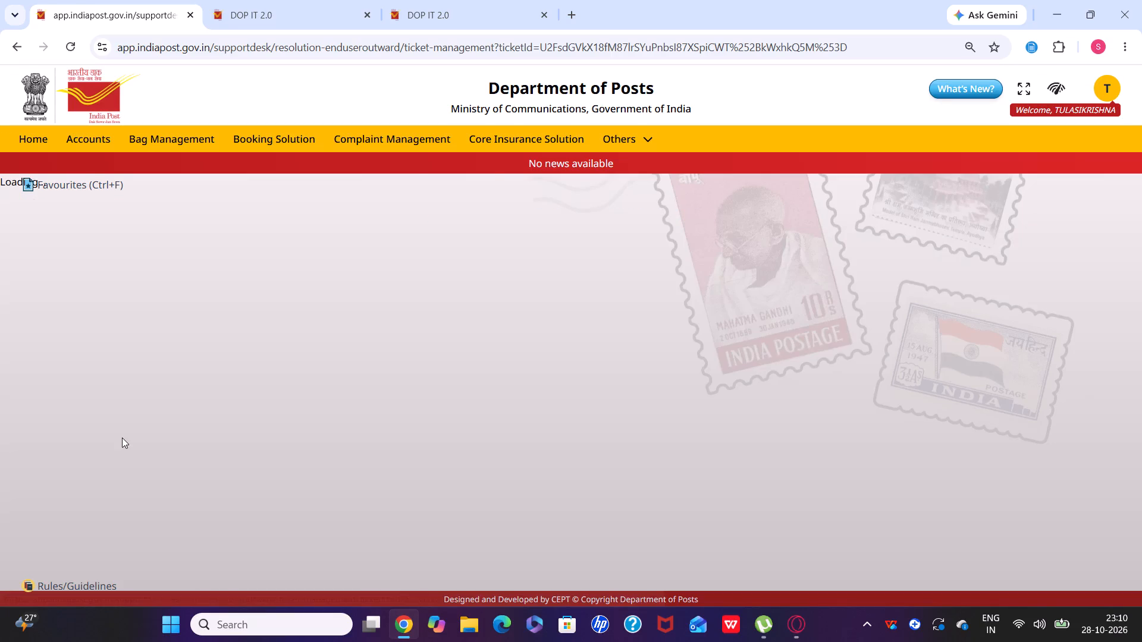
{"action": "scroll", "coordinate": [314, 480], "scroll_direction": "down", "scroll_amount": 4}
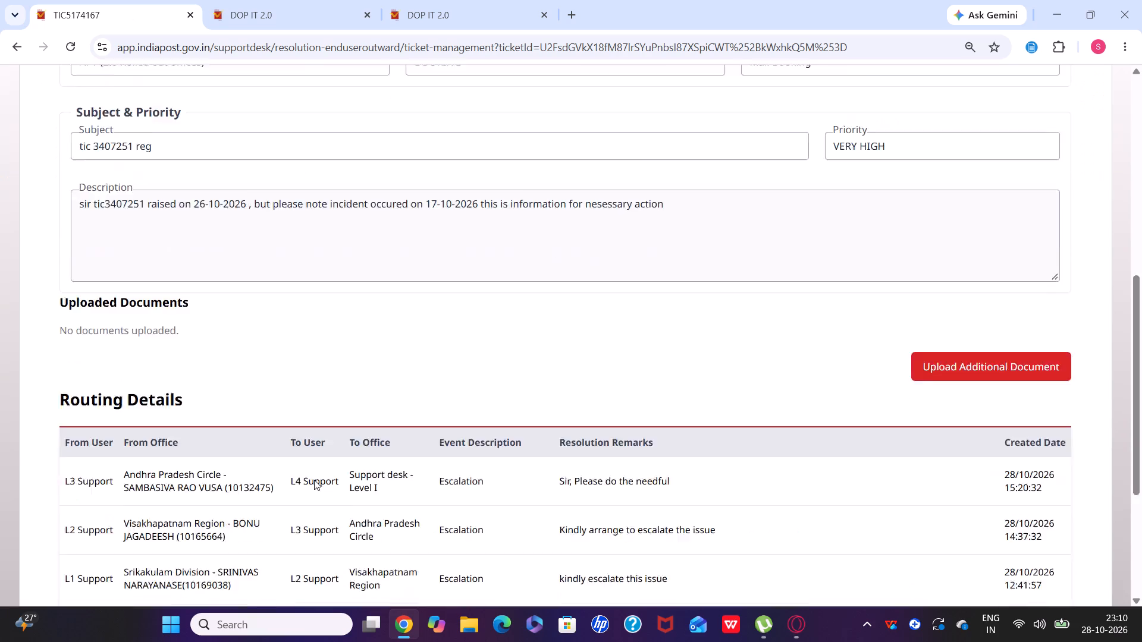
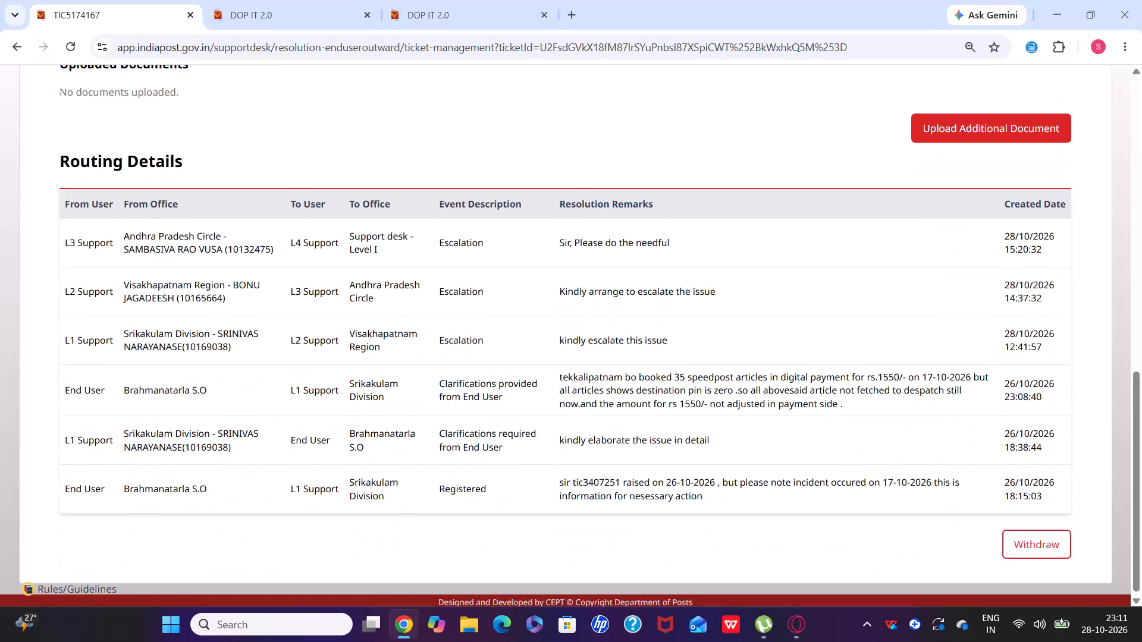
Review ticket TIC5174167's routing details, subject and description, and return to the outward tickets list.
{"action": "scroll", "coordinate": [314, 480], "scroll_direction": "up", "scroll_amount": 5}
{"action": "scroll", "coordinate": [314, 480], "scroll_direction": "down", "scroll_amount": 6}
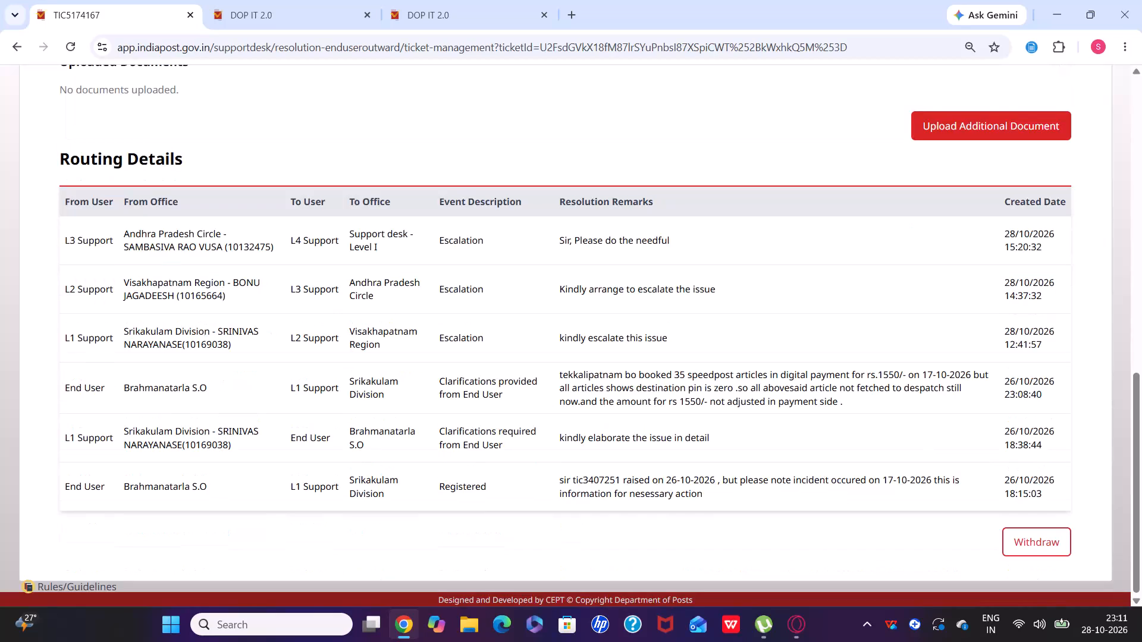
{"action": "scroll", "coordinate": [314, 480], "scroll_direction": "up", "scroll_amount": 3}
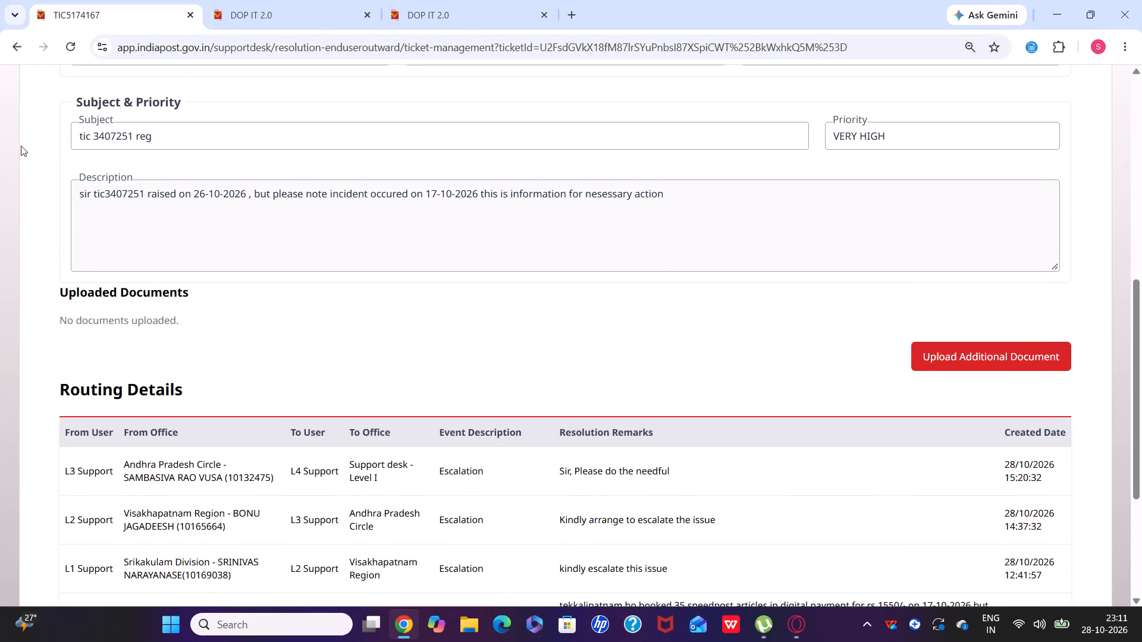
{"action": "left_click", "coordinate": [15, 48]}
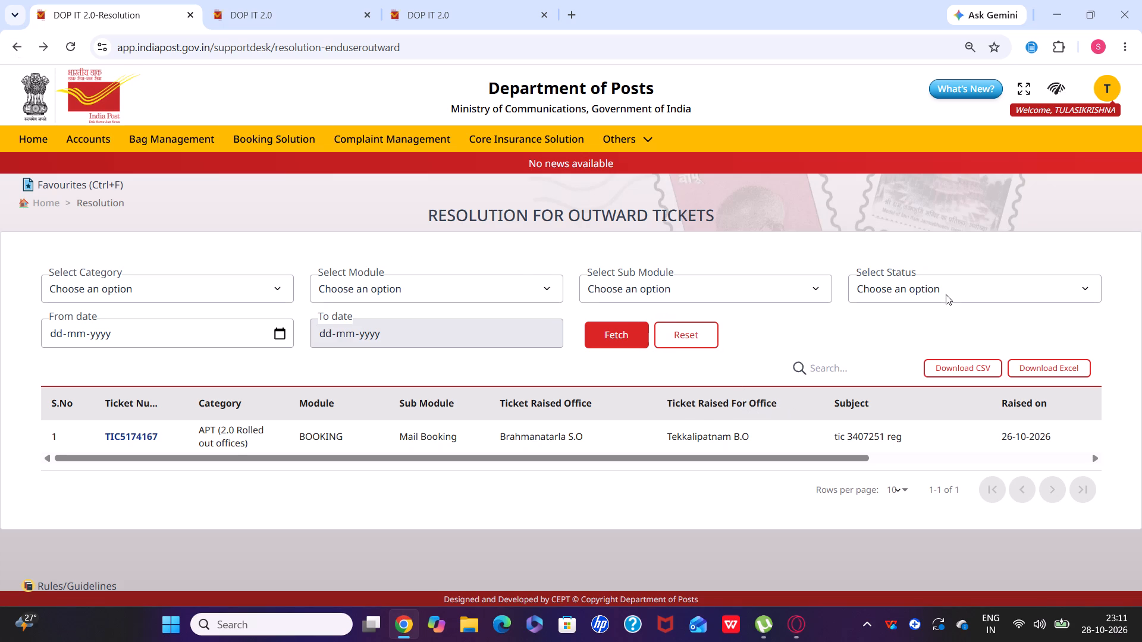
Set the status filter for the outward tickets to Closed.
{"action": "left_click", "coordinate": [946, 290]}
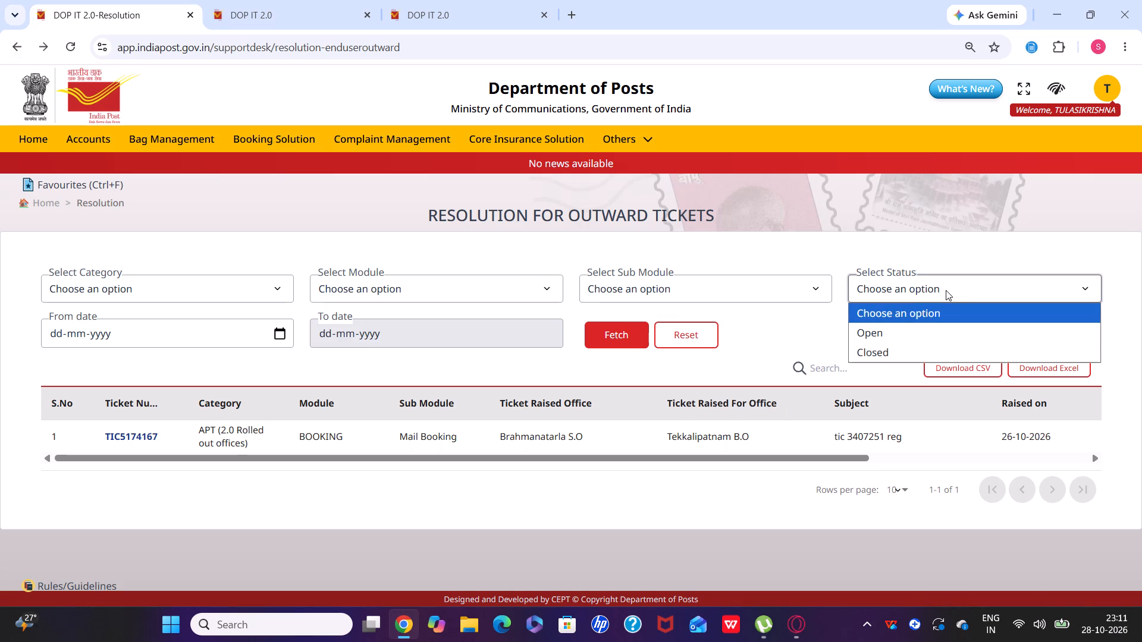
{"action": "left_click", "coordinate": [939, 347]}
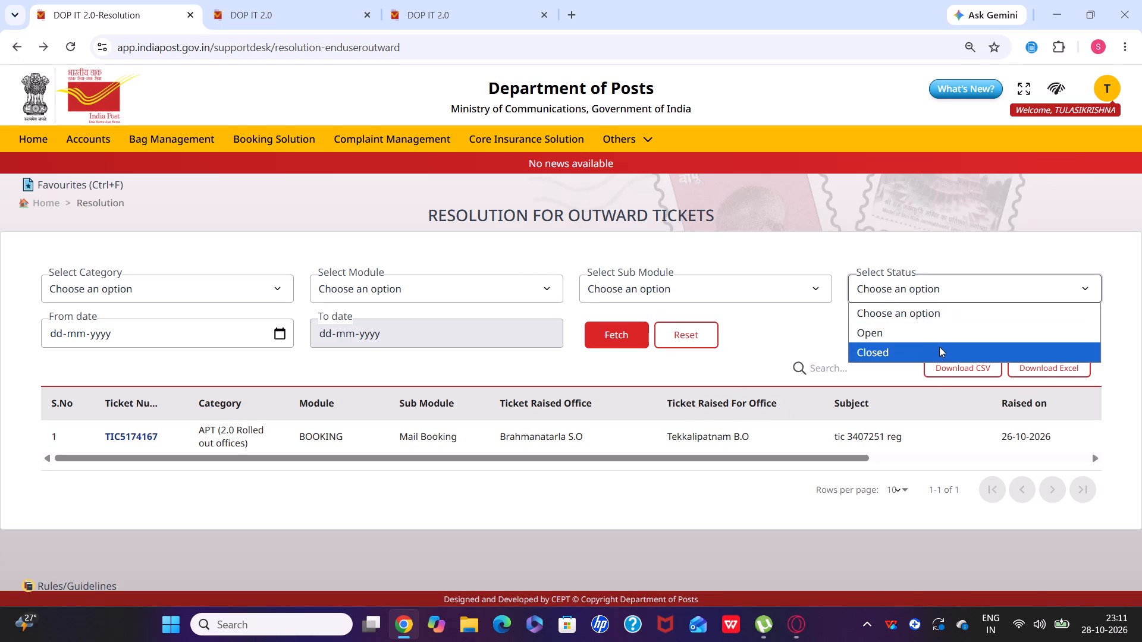
{"action": "left_click", "coordinate": [285, 294]}
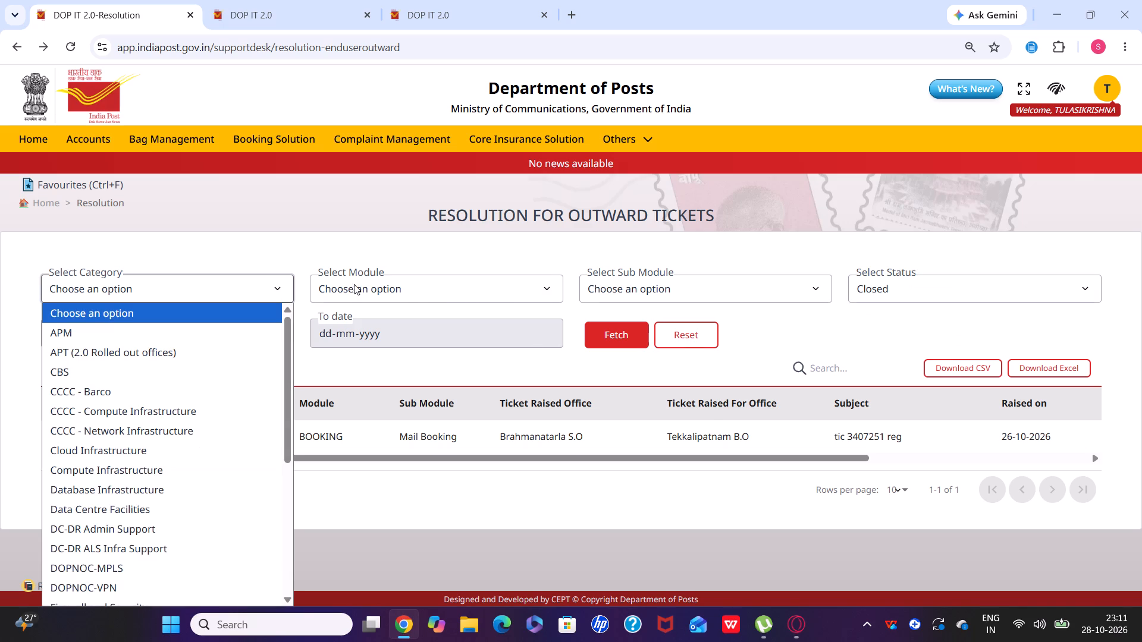
{"action": "left_click", "coordinate": [512, 355]}
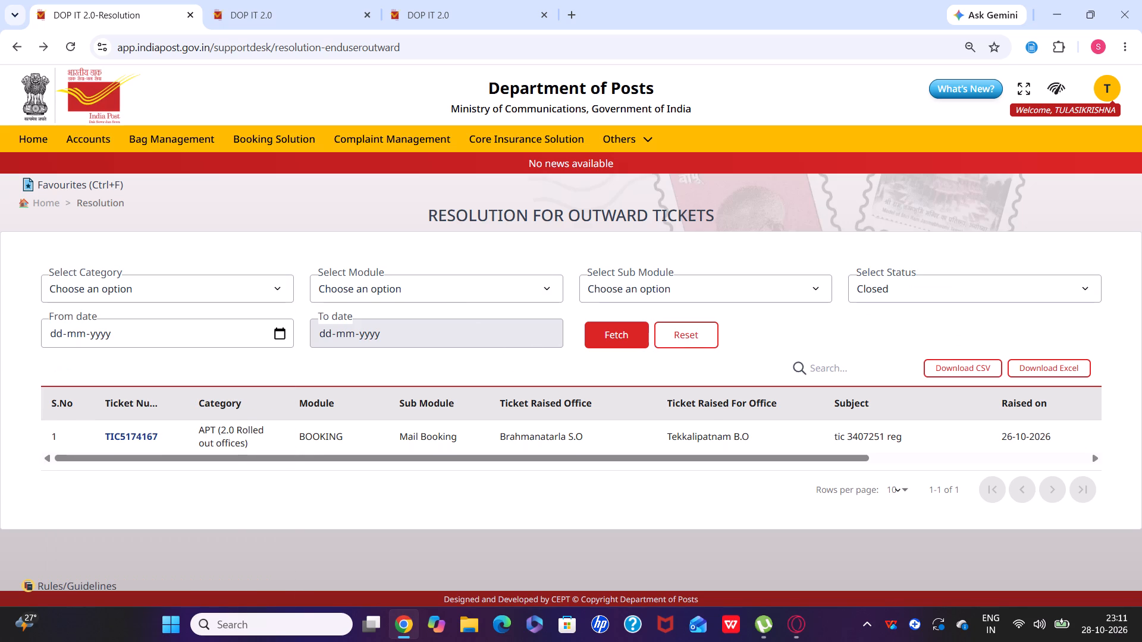
Examine the current event, resolution time left and priority columns of the listed outward ticket.
{"action": "left_click", "coordinate": [675, 458]}
{"action": "triple_click", "coordinate": [1097, 460]}
{"action": "triple_click", "coordinate": [1097, 460]}
{"action": "triple_click", "coordinate": [1097, 460]}
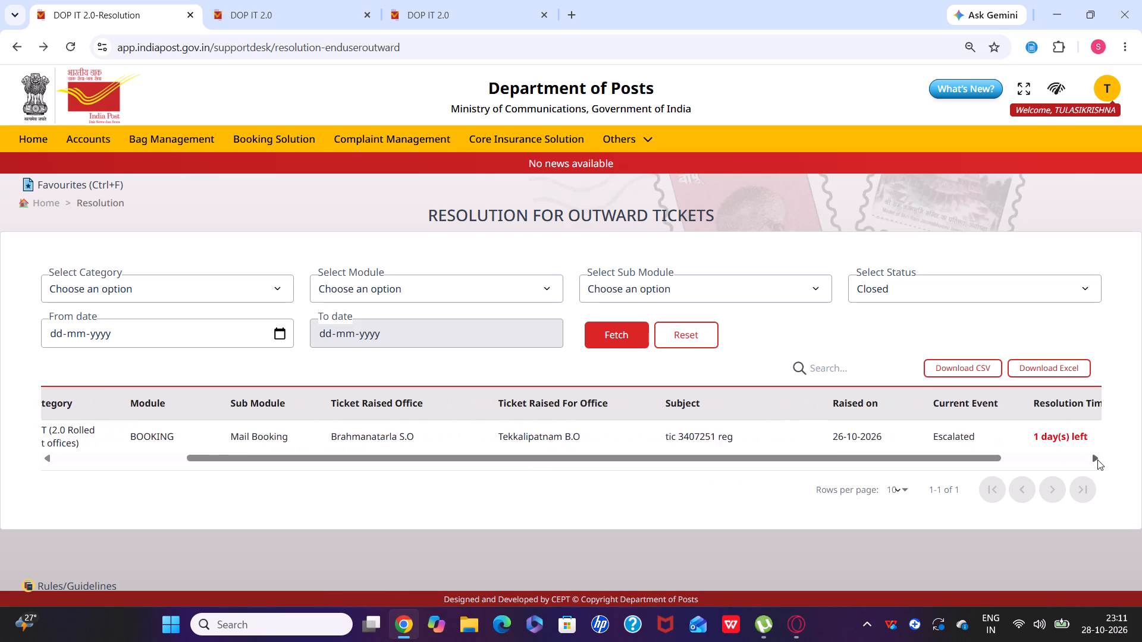
{"action": "triple_click", "coordinate": [1097, 460]}
{"action": "double_click", "coordinate": [1097, 460]}
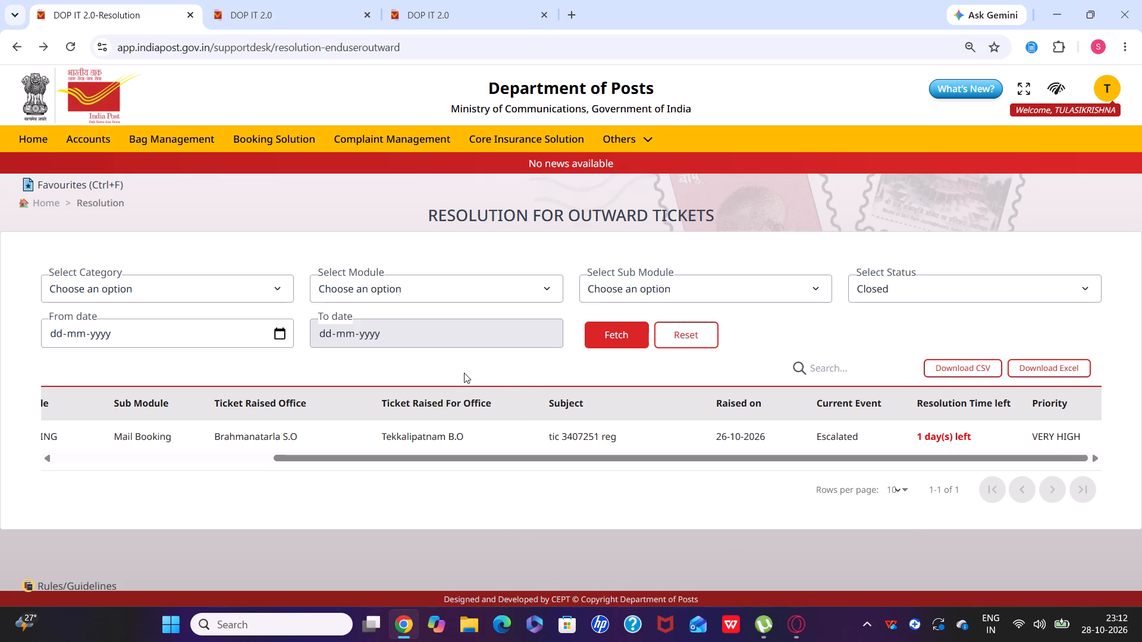
Set the ticket filters to category APT (2.0 Rolled out offices), module BOOKING and sub module Mail Booking.
{"action": "left_click", "coordinate": [250, 297]}
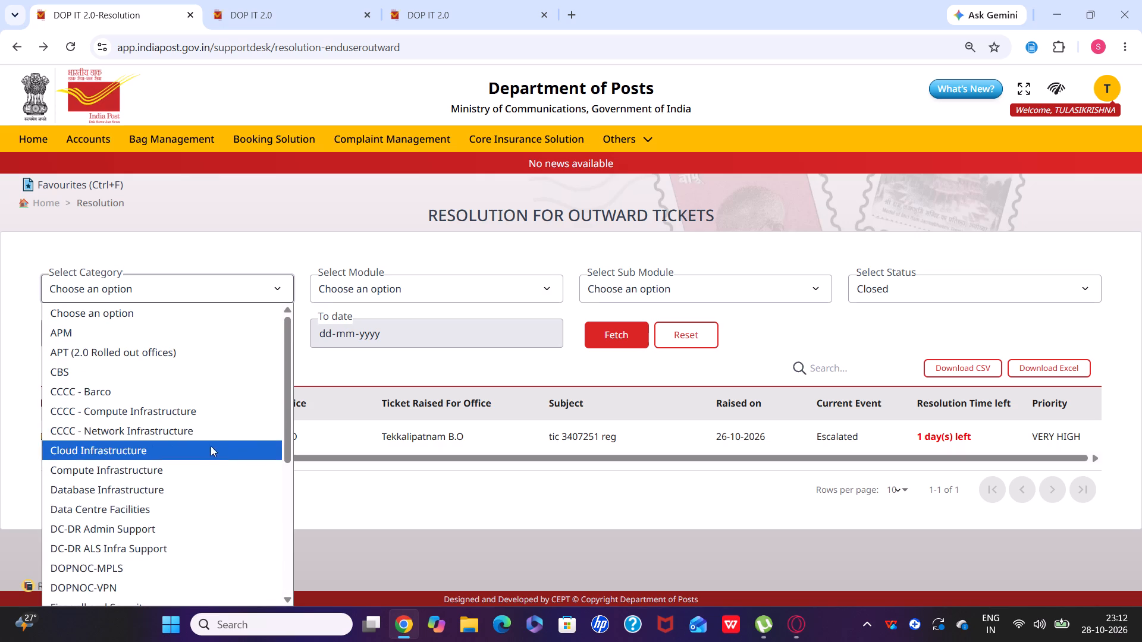
{"action": "left_click", "coordinate": [197, 349]}
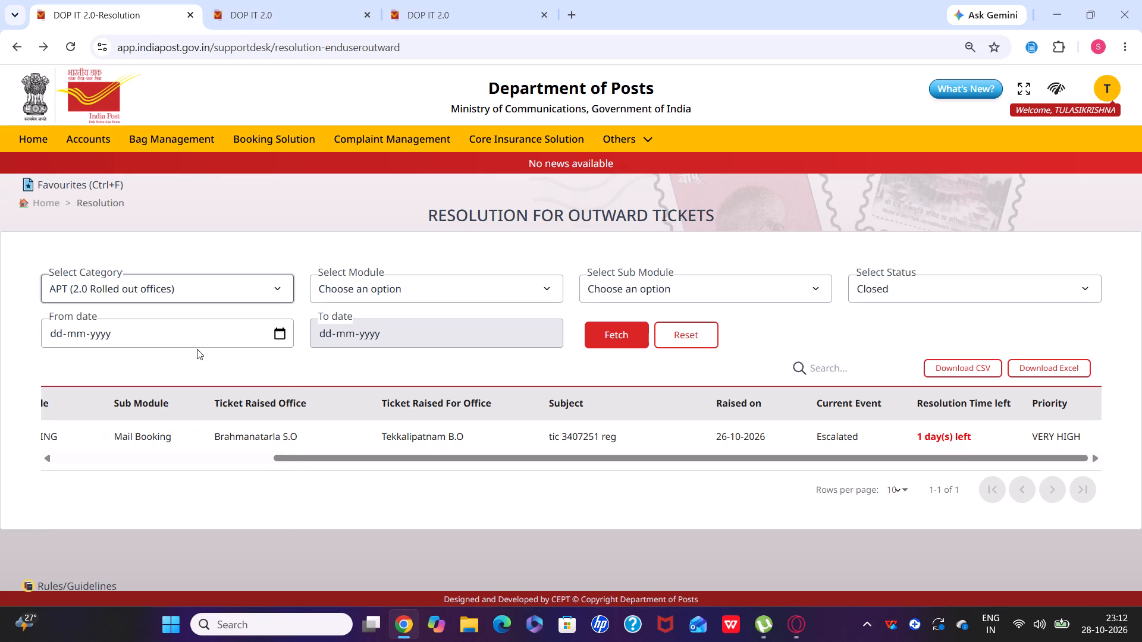
{"action": "left_click", "coordinate": [358, 277]}
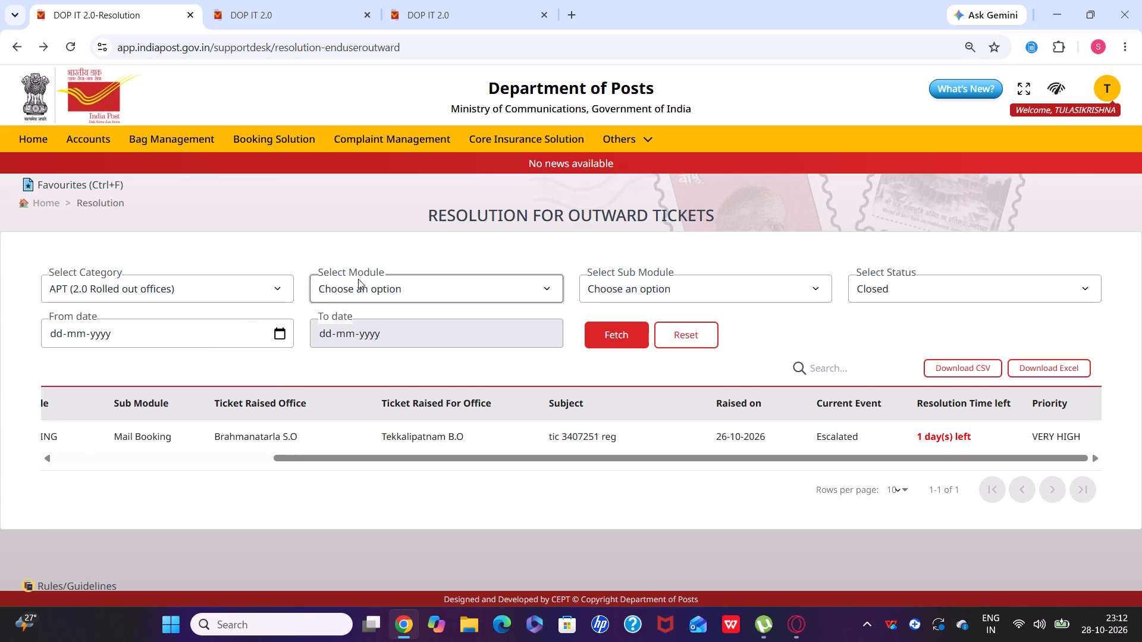
{"action": "left_click", "coordinate": [358, 279]}
{"action": "left_click", "coordinate": [358, 279]}
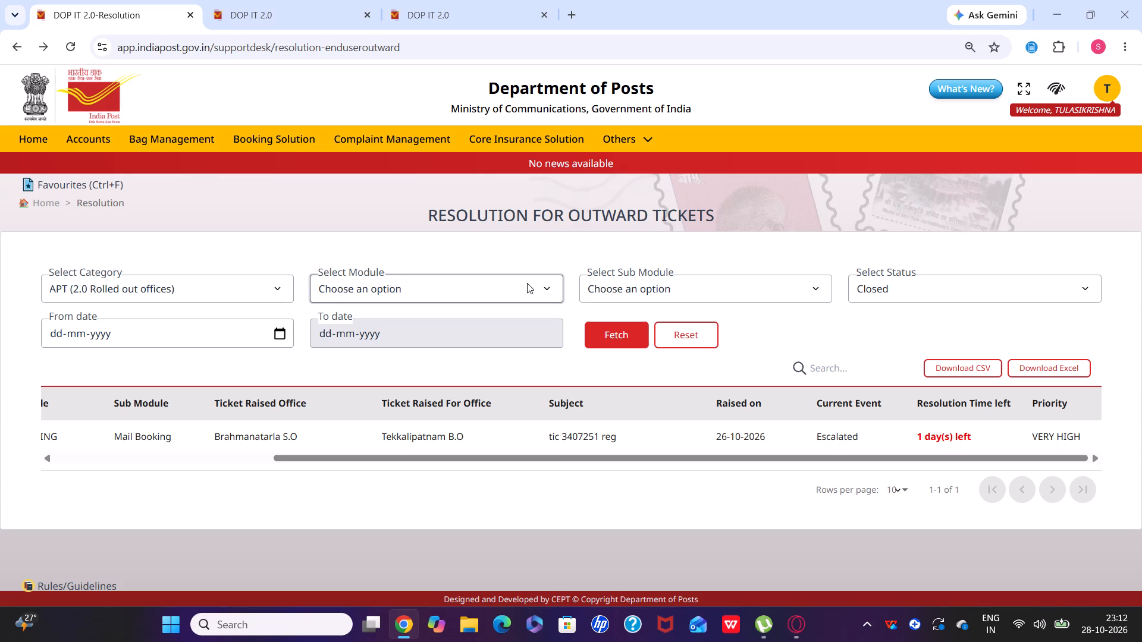
{"action": "left_click", "coordinate": [528, 284]}
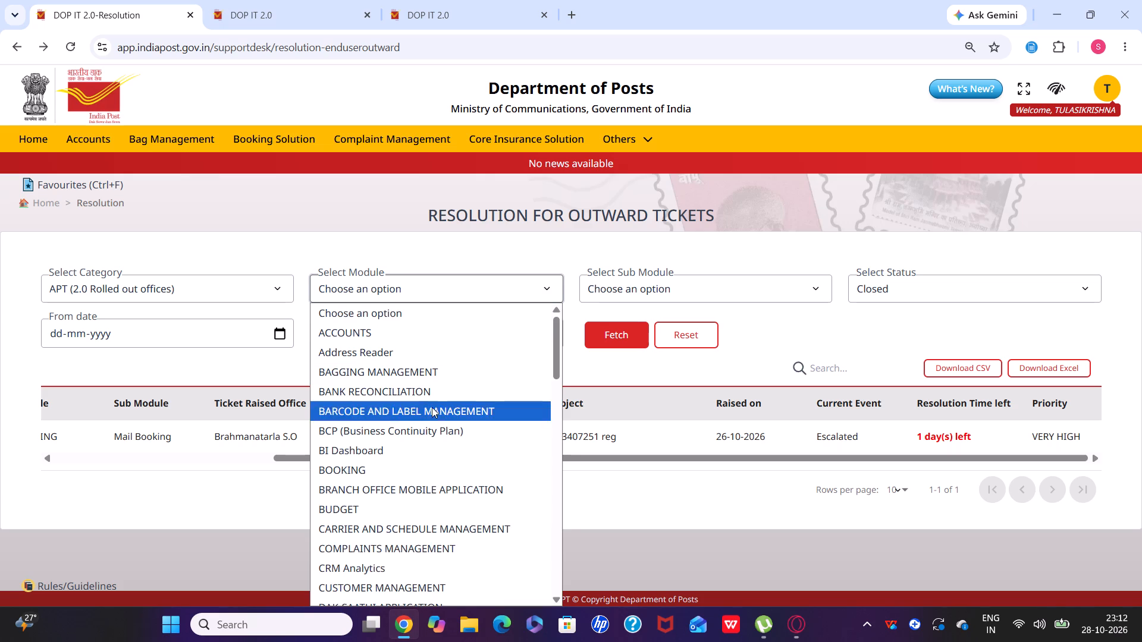
{"action": "left_click", "coordinate": [423, 468]}
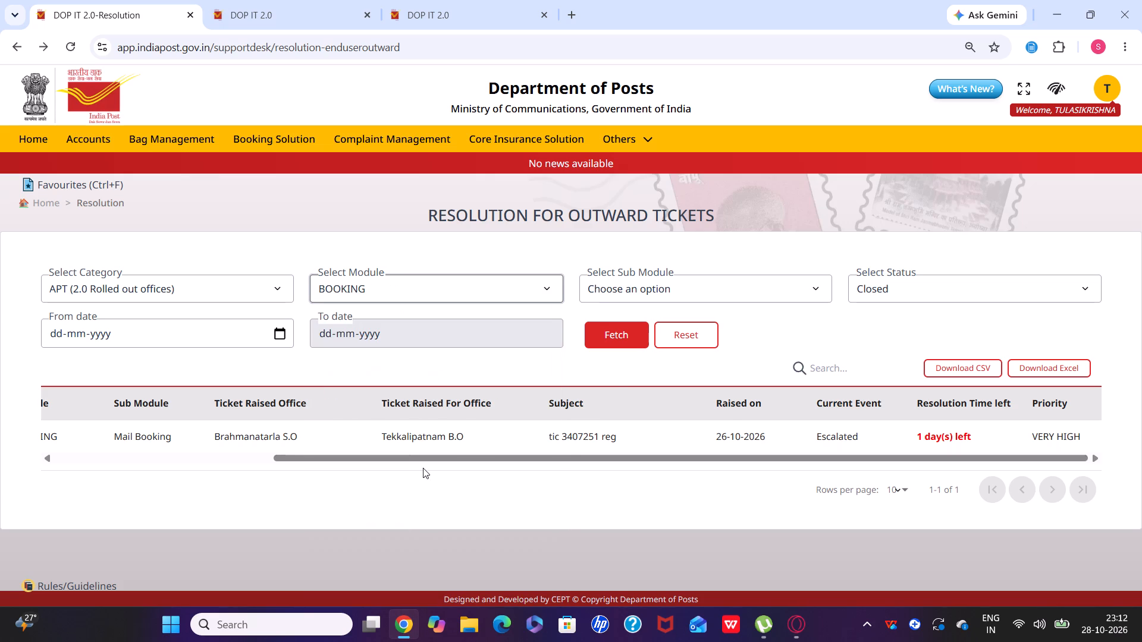
{"action": "left_click", "coordinate": [643, 291]}
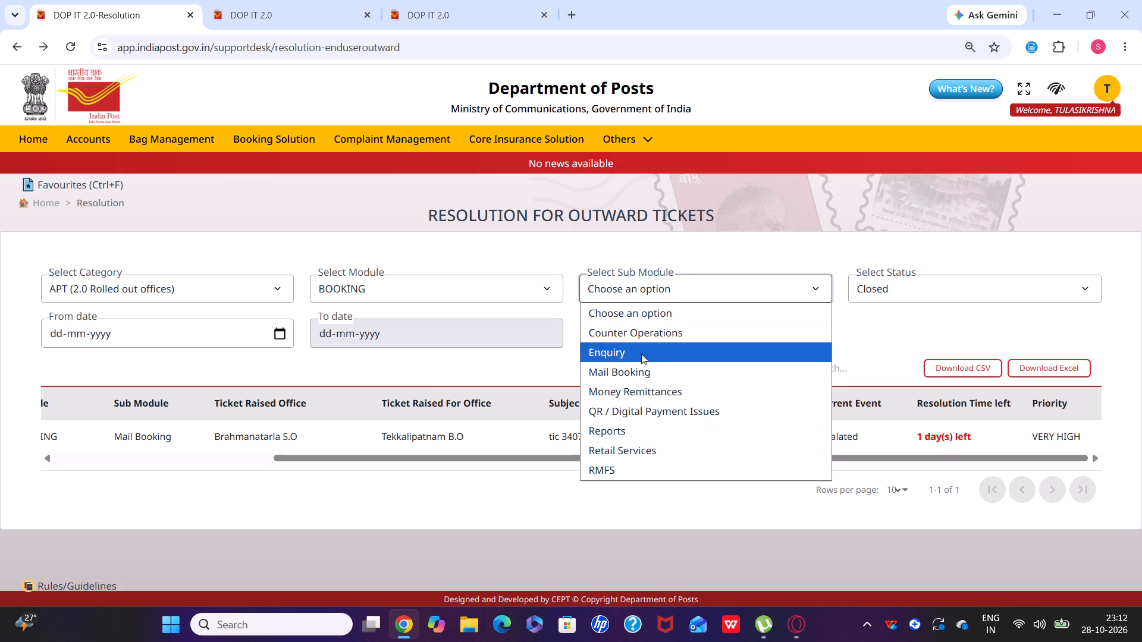
{"action": "left_click", "coordinate": [638, 374]}
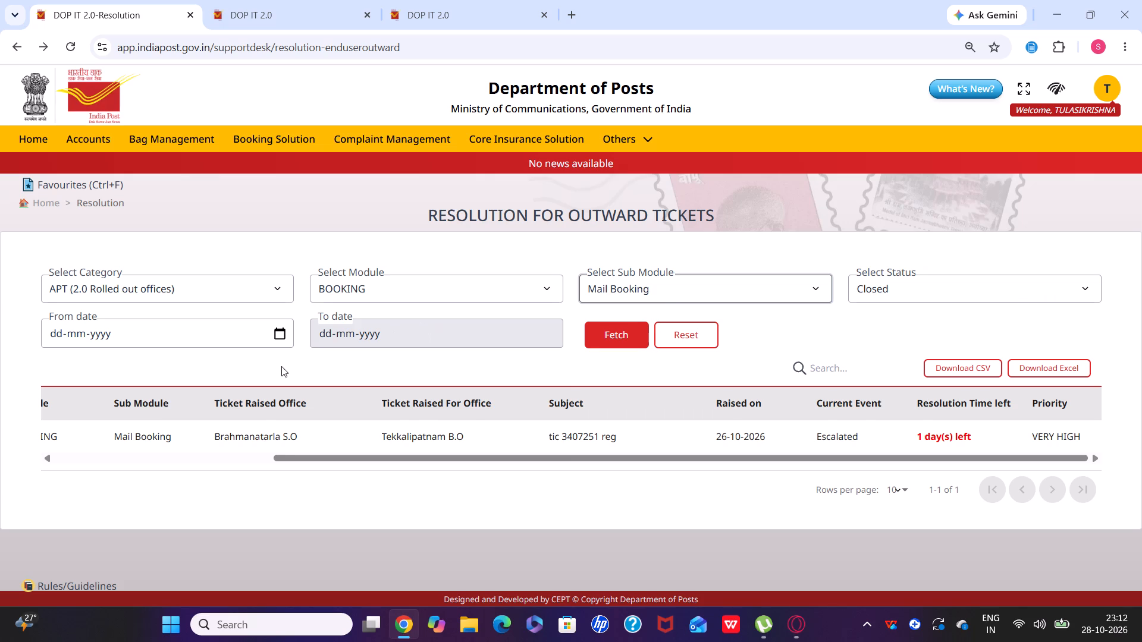
Fetch the closed outward tickets for the period from 21-10-2026 to 28-10-2026.
{"action": "left_click", "coordinate": [278, 335]}
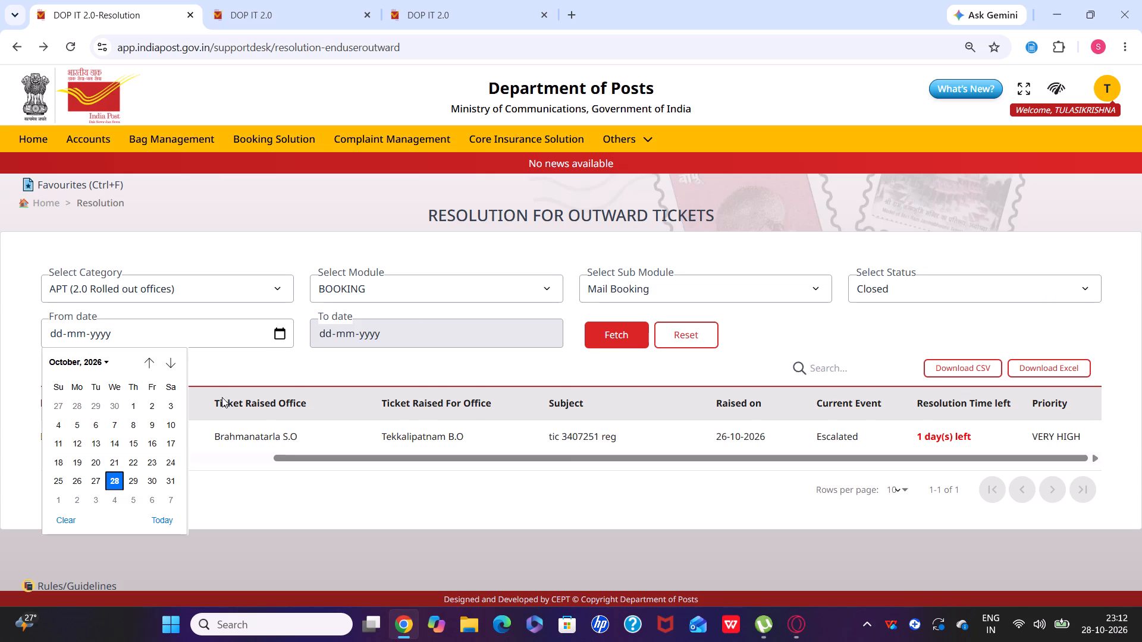
{"action": "left_click", "coordinate": [115, 463]}
{"action": "left_click", "coordinate": [549, 329]}
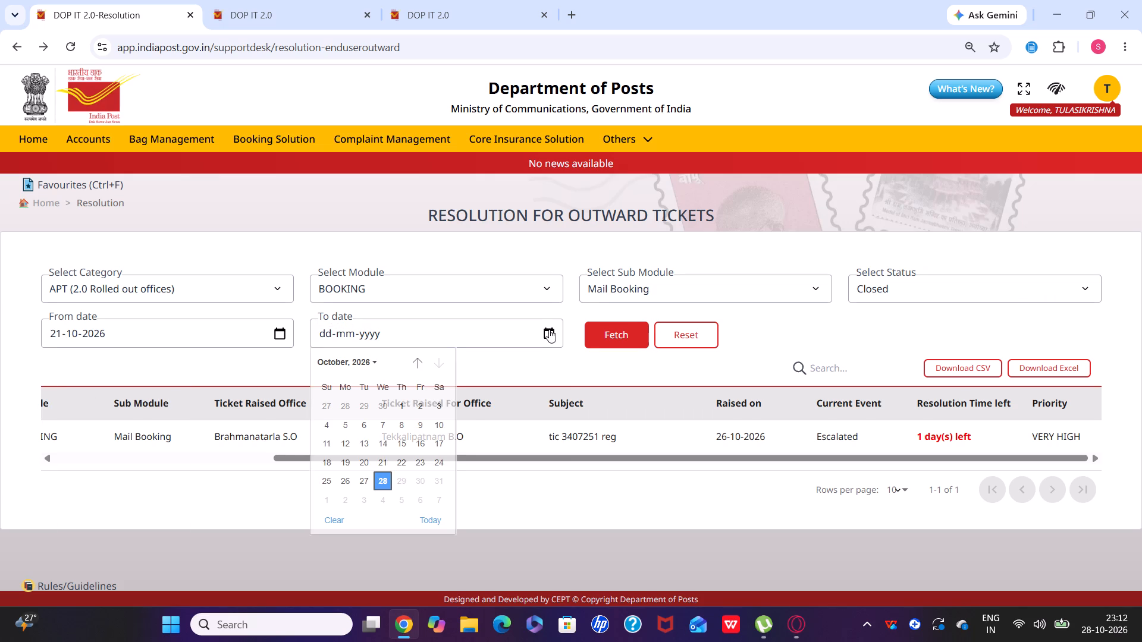
{"action": "left_click", "coordinate": [379, 481]}
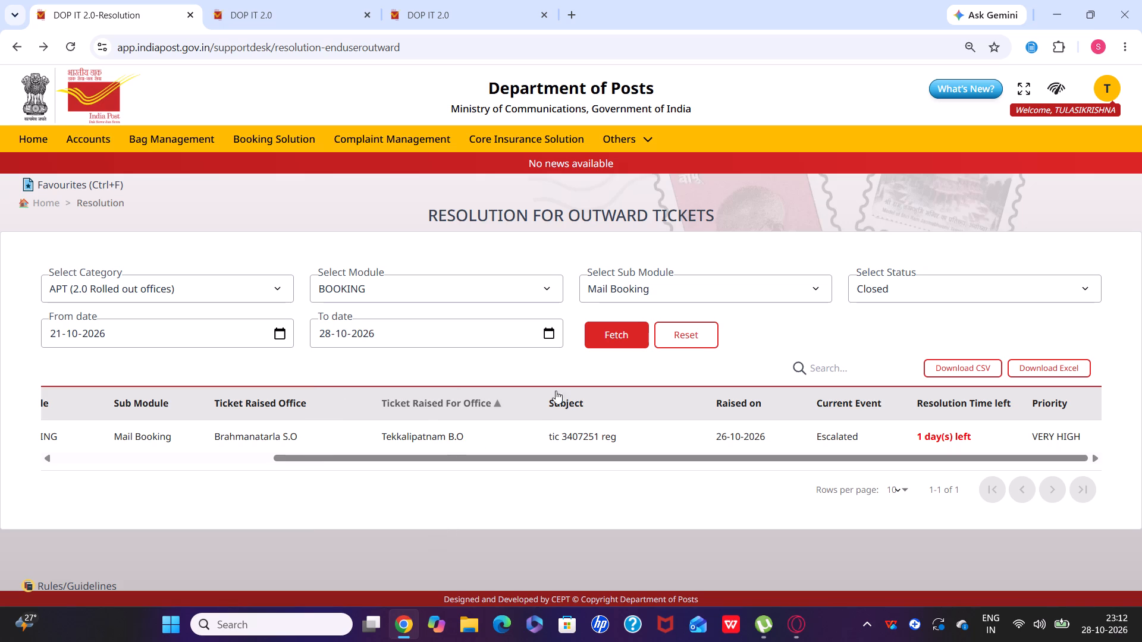
{"action": "left_click", "coordinate": [615, 336]}
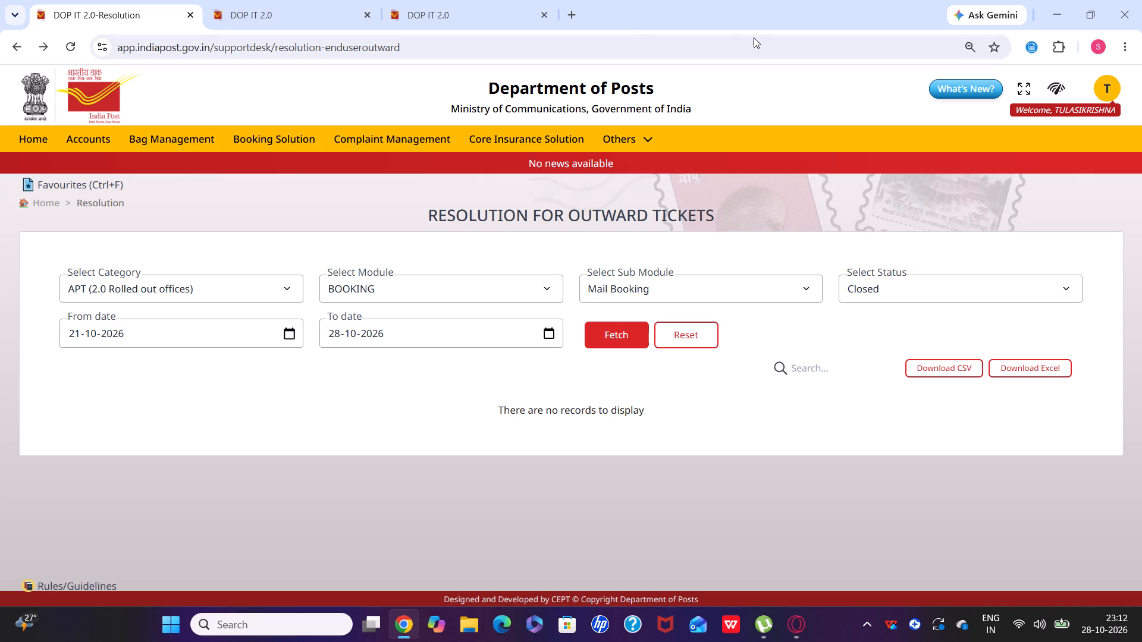
Close the browser window with all its portal pages.
{"action": "left_click", "coordinate": [1125, 14]}
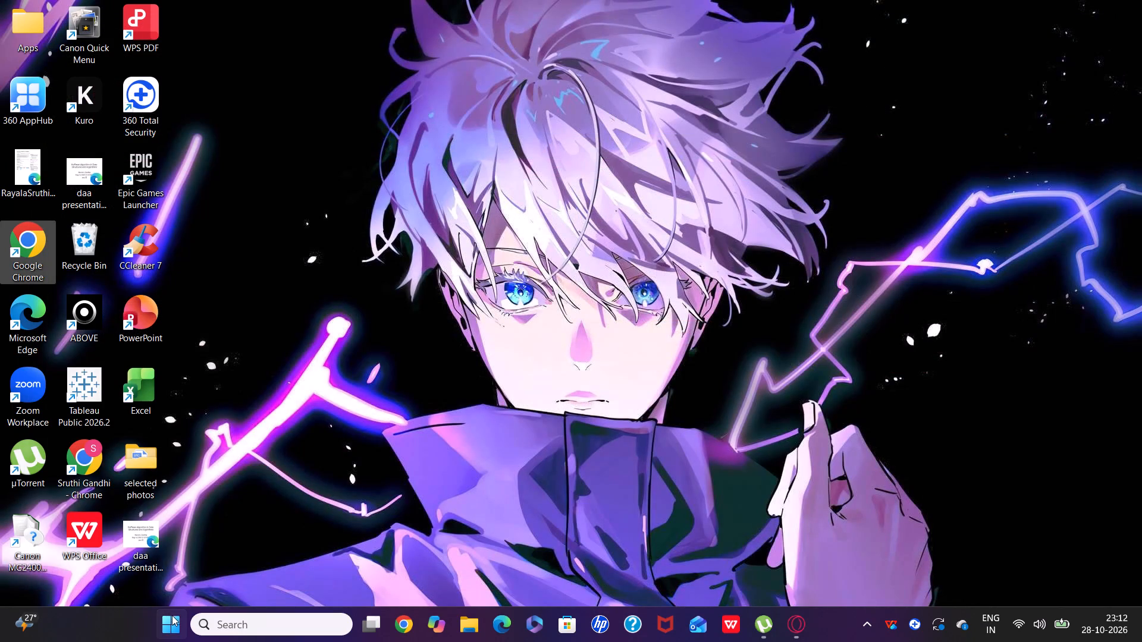
Open the computer's power options for shutting down.
{"action": "left_click", "coordinate": [172, 619]}
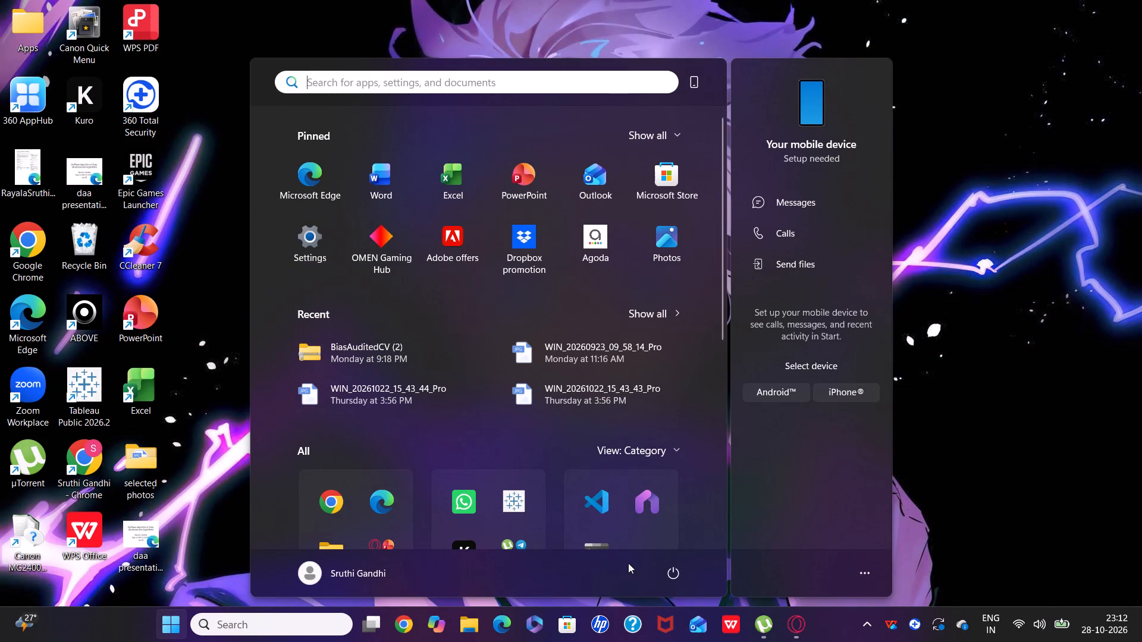
{"action": "left_click", "coordinate": [676, 574]}
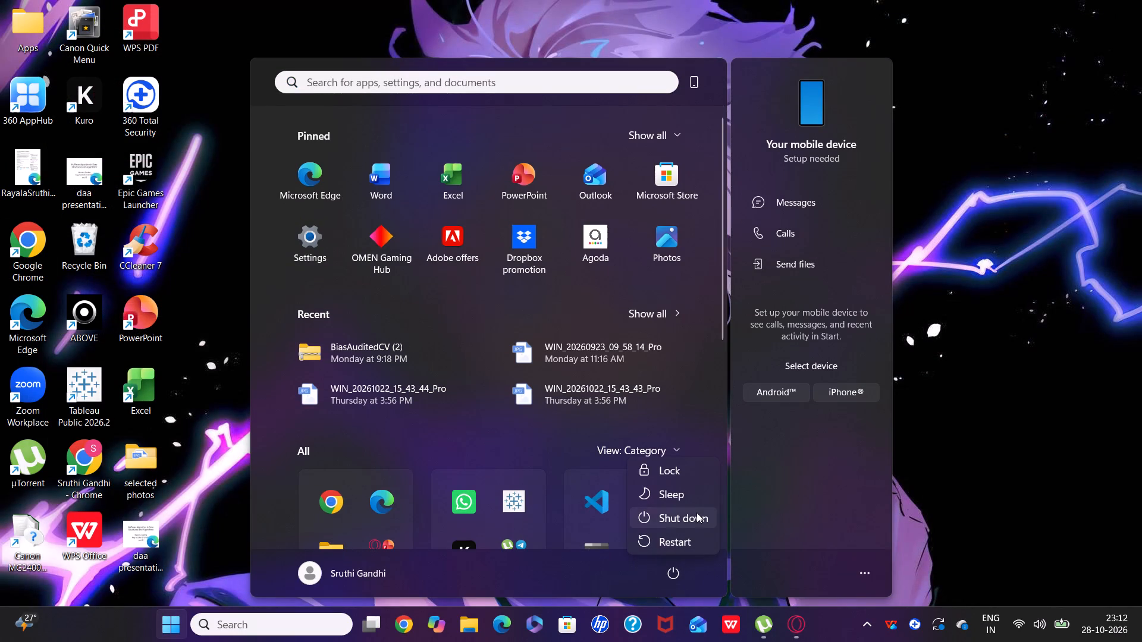